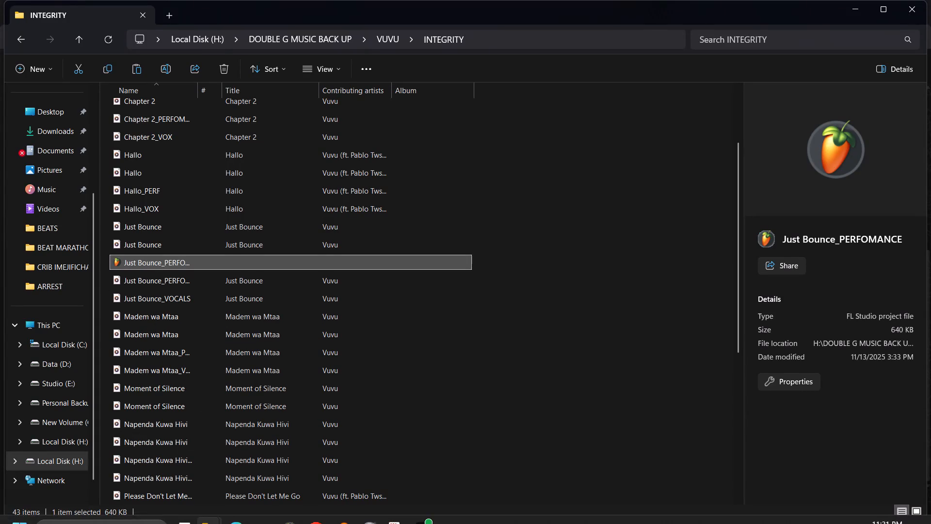
# Open the Windows search from the desktop taskbar.
pyautogui.click(102, 507)
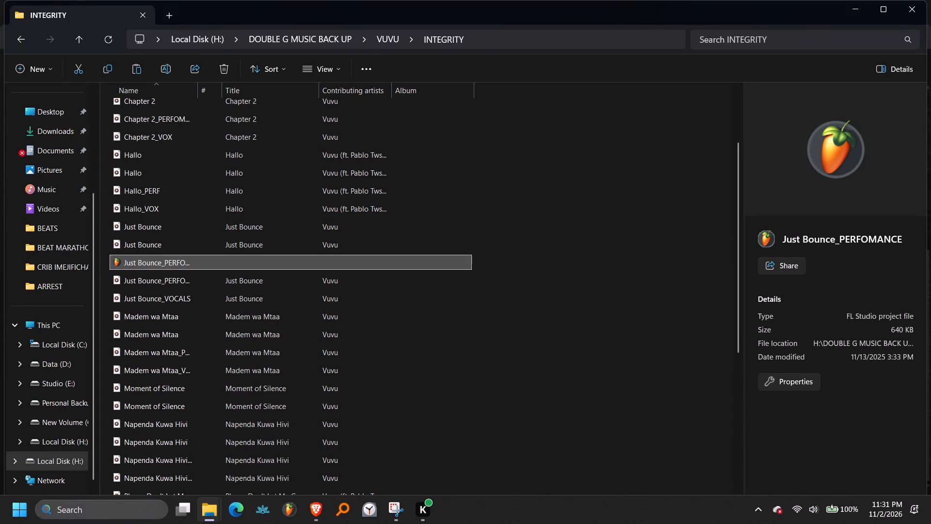
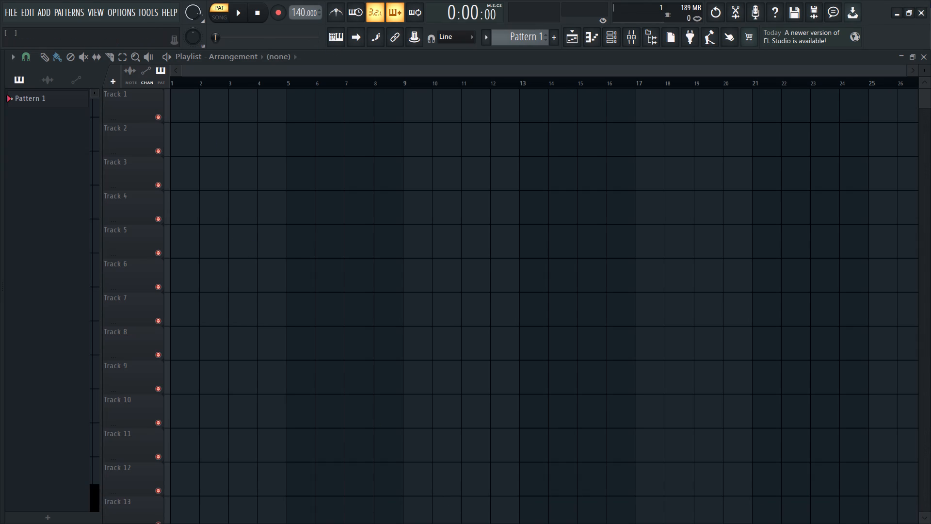
# Import the Just Bounce_PERFOMANCE MP3 from the INTEGRITY folder into the FL Studio playlist and place it at the start of Track 1.
pyautogui.click(893, 10)
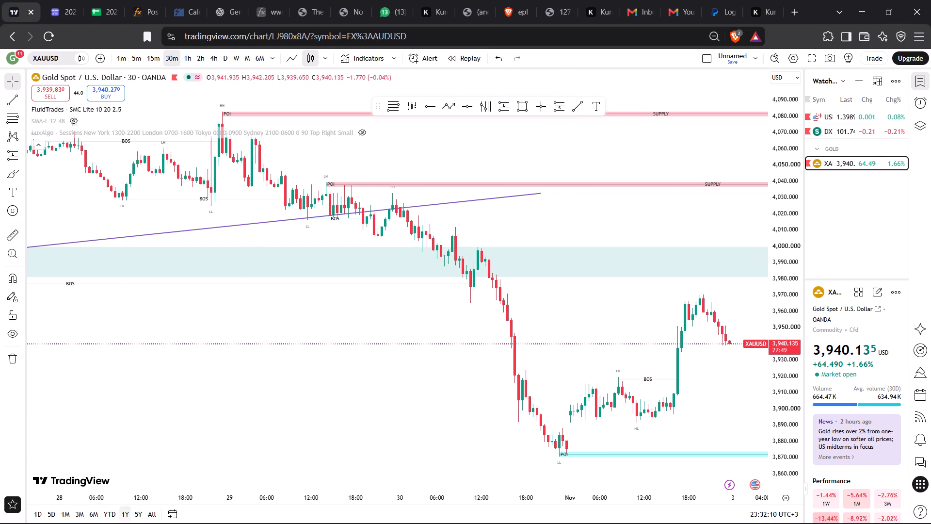
pyautogui.click(213, 507)
pyautogui.click(236, 437)
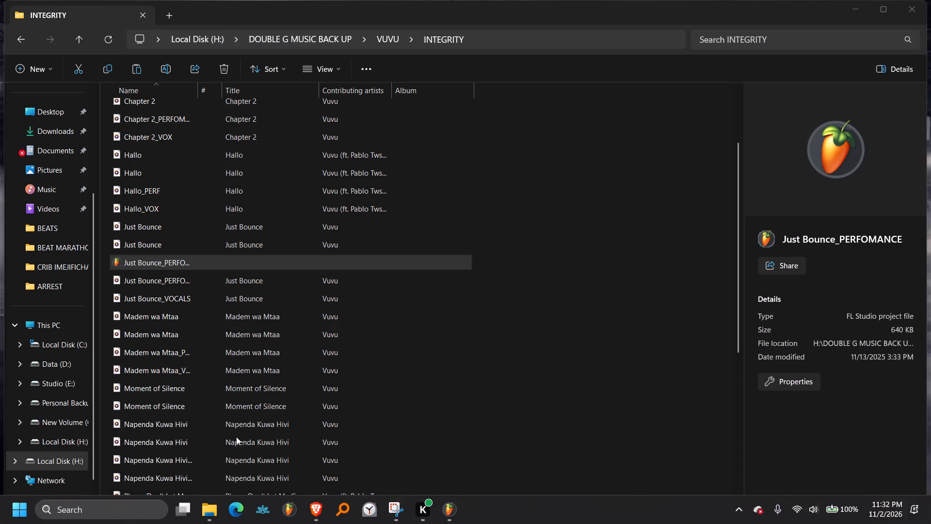
pyautogui.click(193, 283)
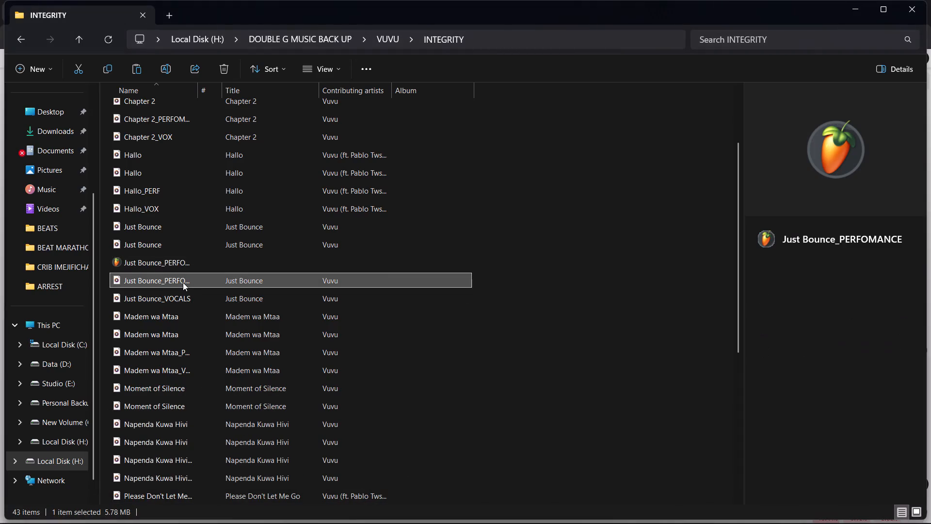
pyautogui.moveTo(183, 282); pyautogui.dragTo(405, 523)
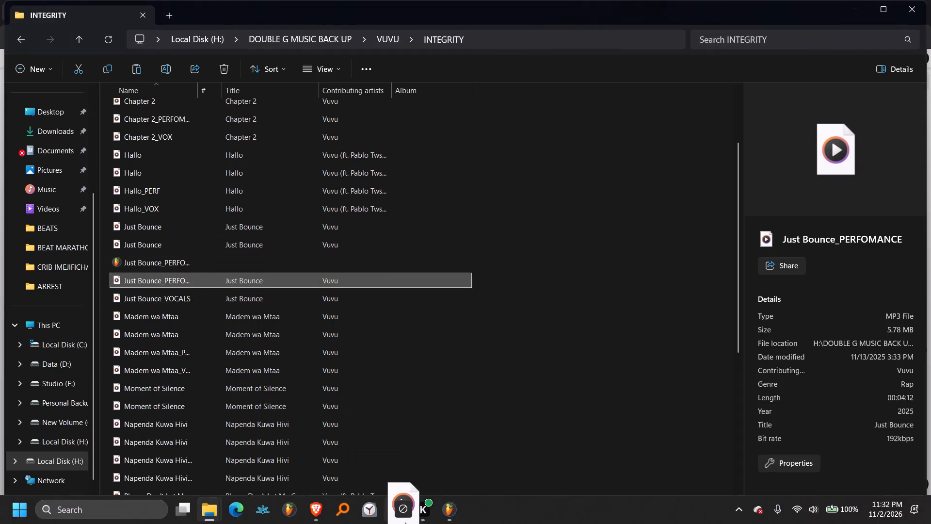
pyautogui.moveTo(405, 523); pyautogui.dragTo(372, 316)
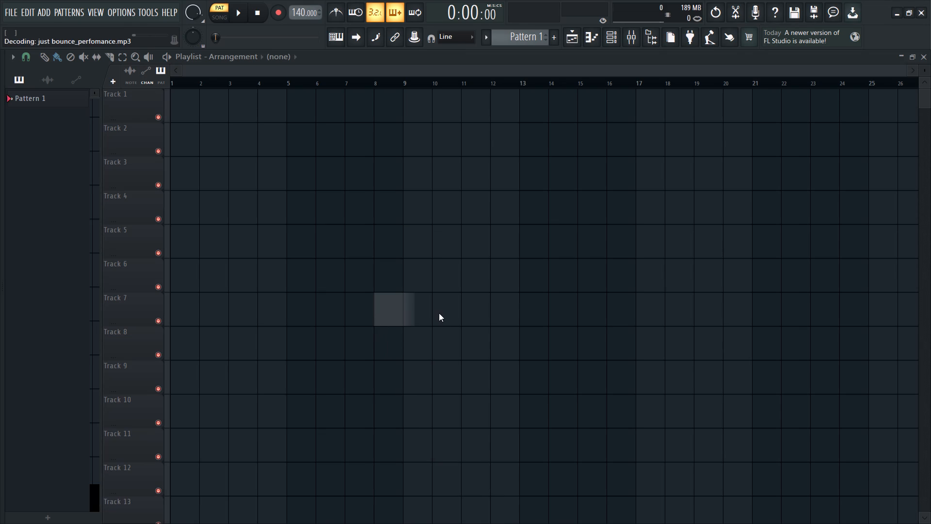
pyautogui.moveTo(445, 308); pyautogui.dragTo(275, 160)
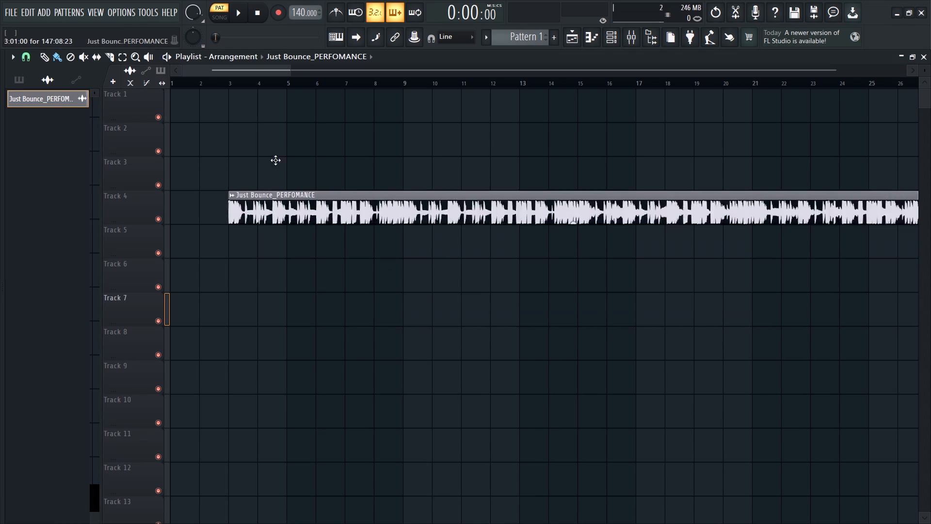
pyautogui.moveTo(275, 160); pyautogui.dragTo(189, 98)
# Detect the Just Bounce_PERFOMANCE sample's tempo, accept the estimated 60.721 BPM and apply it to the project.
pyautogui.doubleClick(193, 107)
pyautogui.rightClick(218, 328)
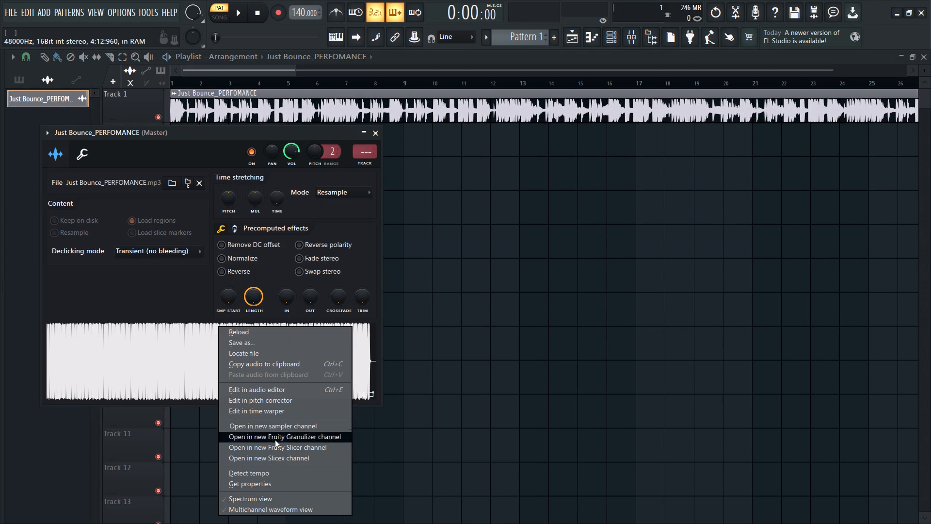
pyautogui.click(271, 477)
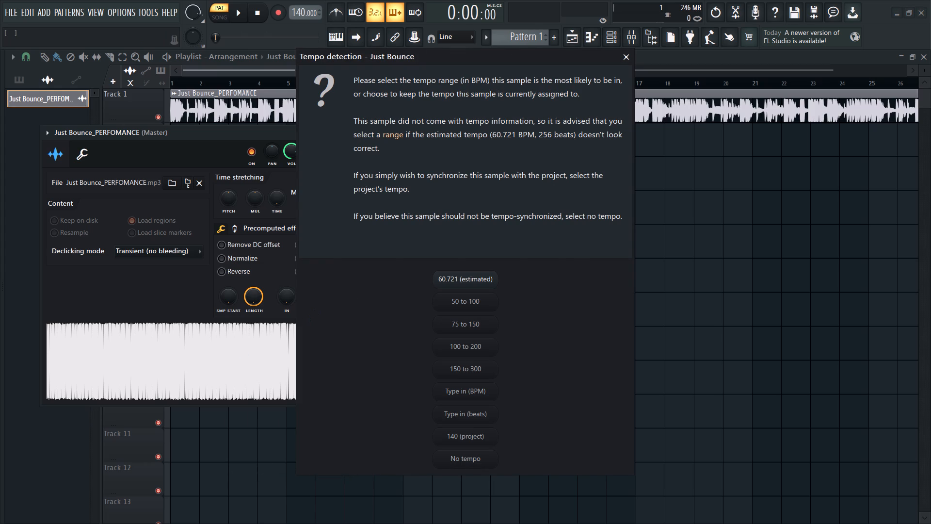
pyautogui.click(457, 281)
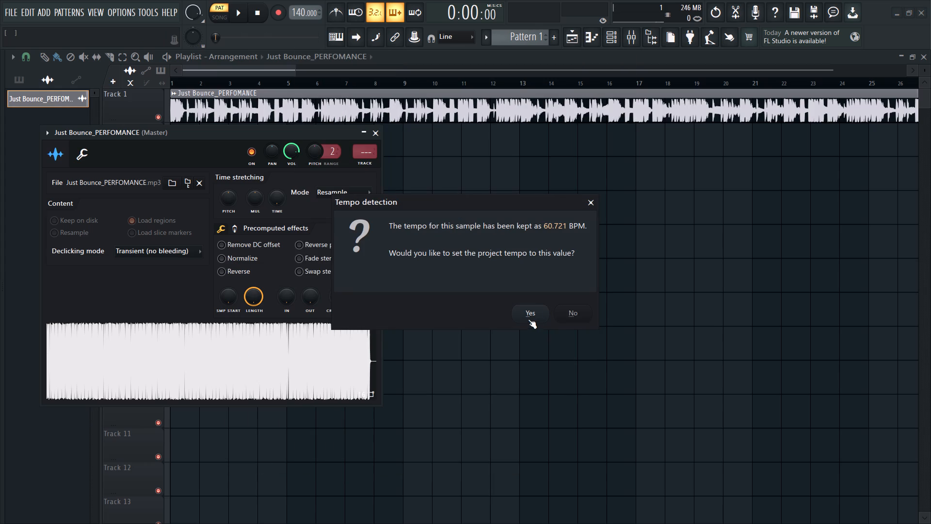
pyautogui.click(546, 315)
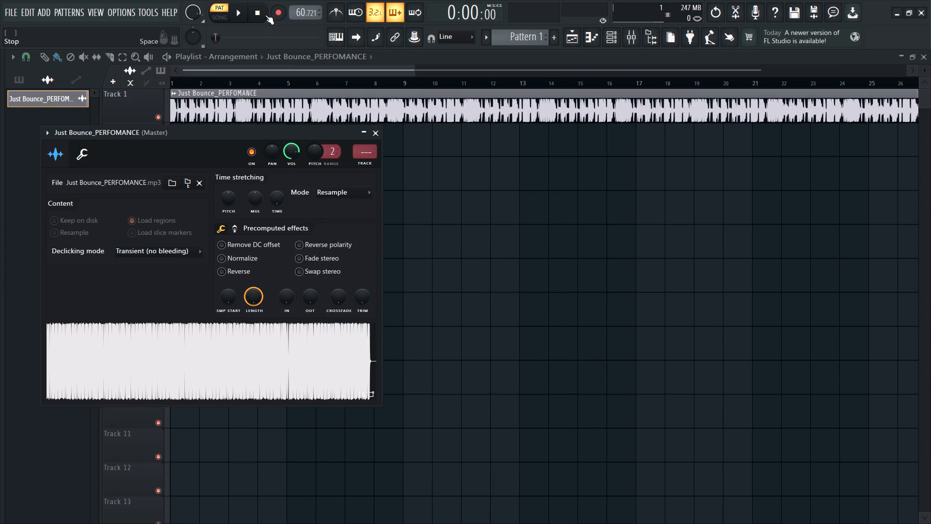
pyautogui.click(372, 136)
# Play the arrangement in song mode with the metronome enabled.
pyautogui.click(248, 14)
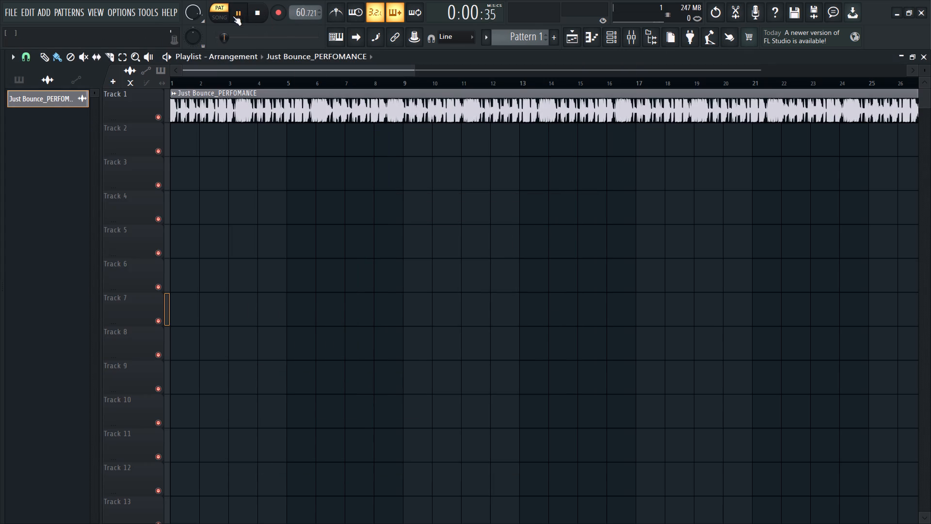
pyautogui.click(222, 18)
pyautogui.click(333, 16)
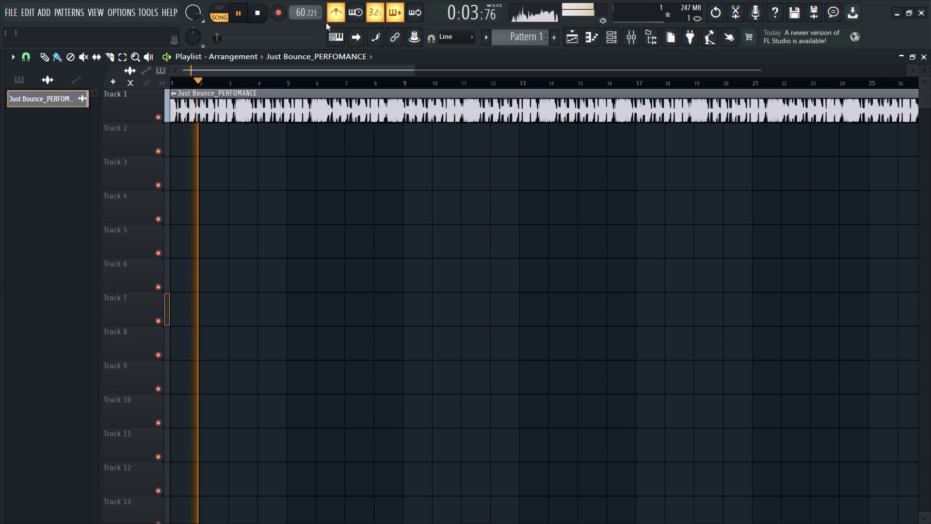
# Adjust the project tempo to 92 BPM, checking the Just Bounce_PERFOMANCE waveform against the bar grid.
pyautogui.rightClick(295, 9)
pyautogui.click(415, 56)
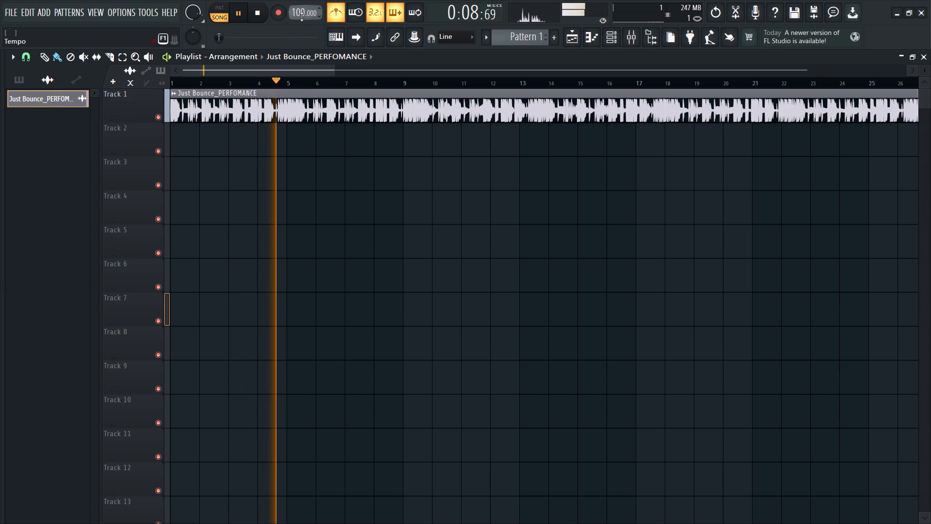
pyautogui.moveTo(303, 15); pyautogui.dragTo(305, 36)
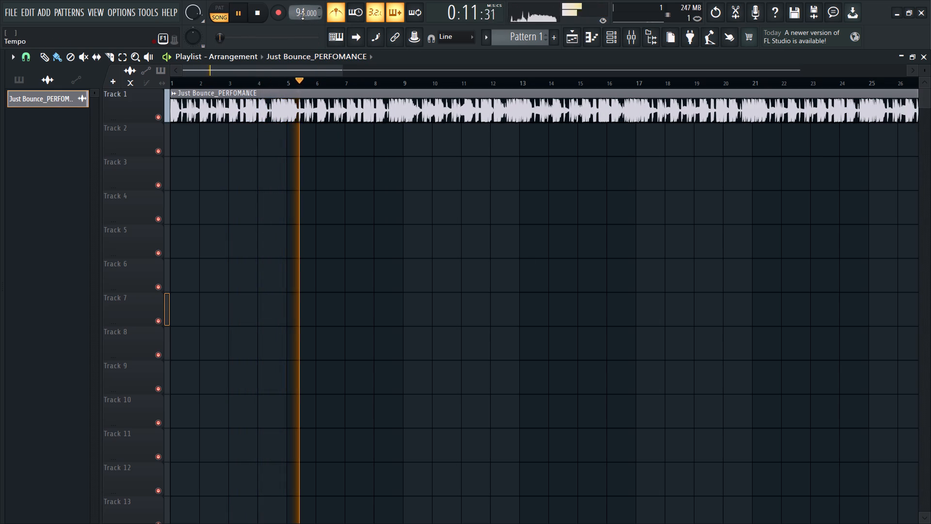
pyautogui.moveTo(336, 72); pyautogui.dragTo(323, 73)
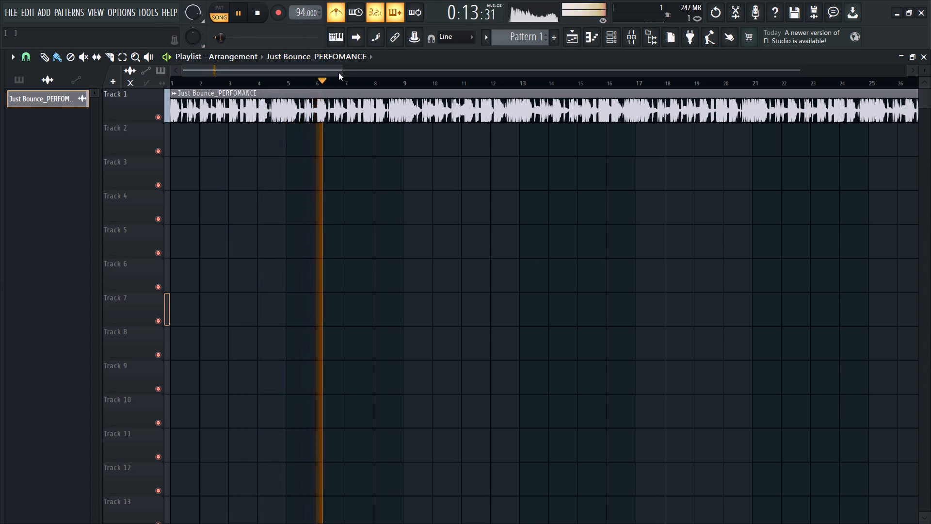
pyautogui.moveTo(342, 72); pyautogui.dragTo(194, 73)
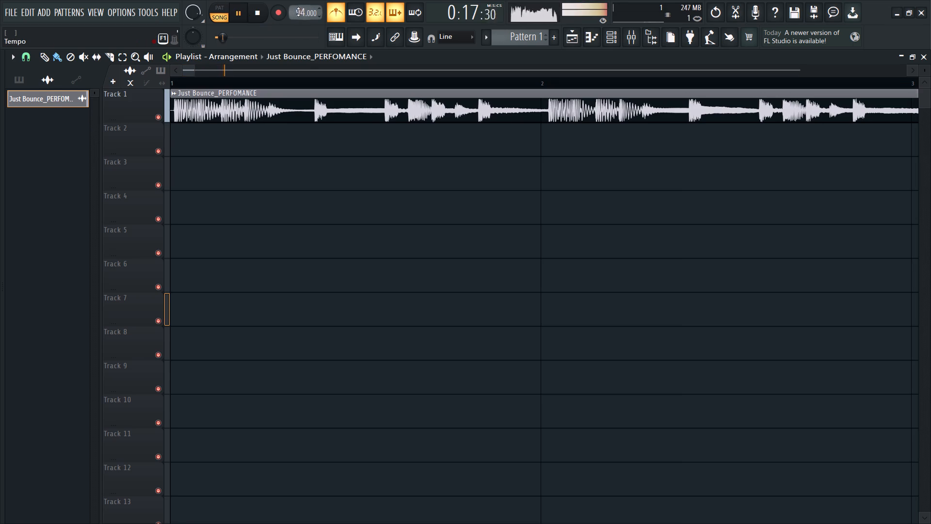
pyautogui.moveTo(303, 11); pyautogui.dragTo(305, 20)
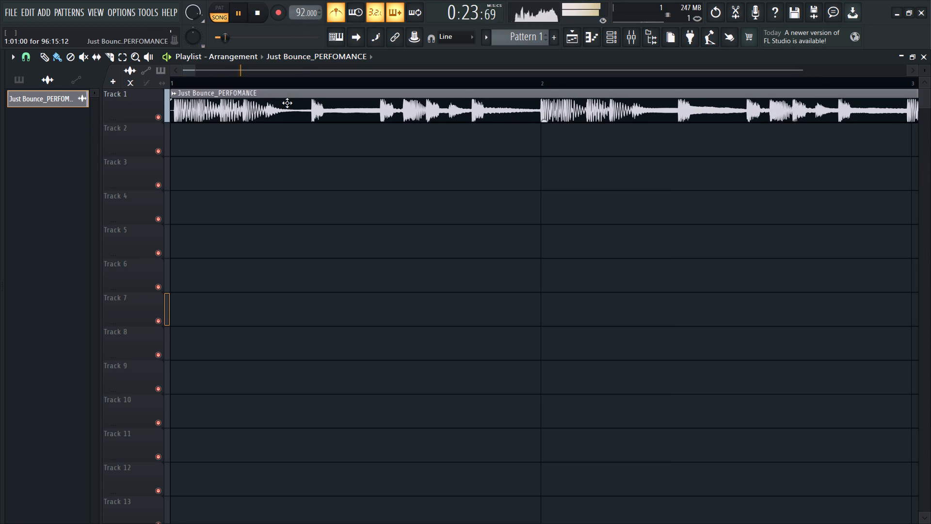
pyautogui.keyDown('ctrl'); pyautogui.scroll(-10, 263, 119); pyautogui.keyUp('ctrl')
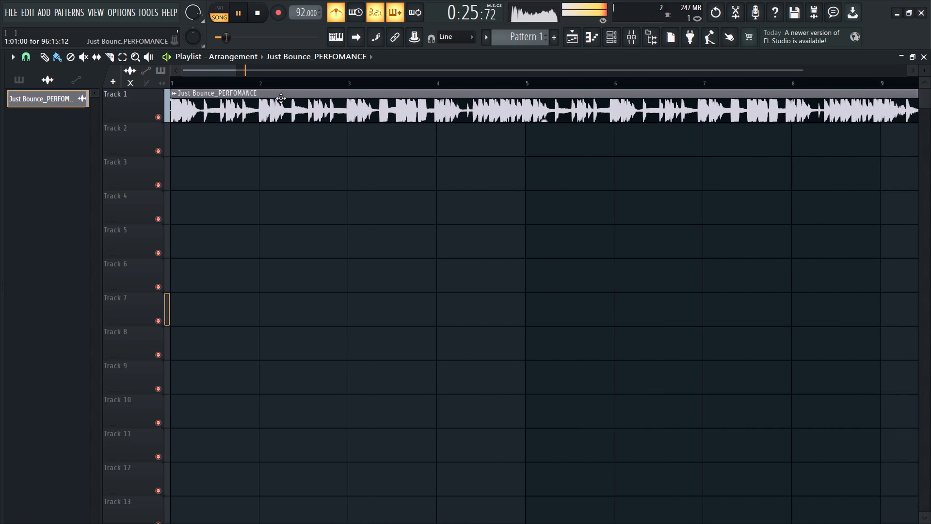
pyautogui.keyDown('ctrl'); pyautogui.scroll(-11, 260, 137); pyautogui.keyUp('ctrl')
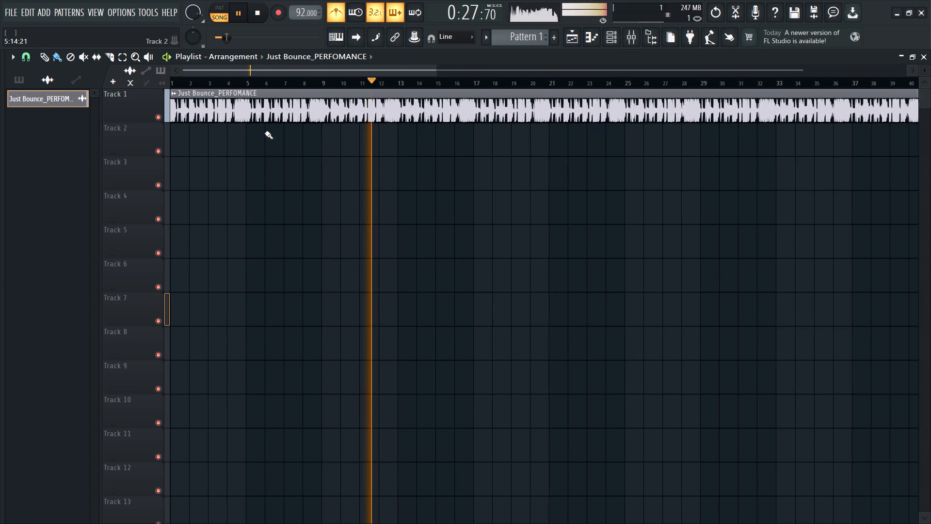
pyautogui.keyDown('ctrl'); pyautogui.scroll(-2, 290, 112); pyautogui.keyUp('ctrl')
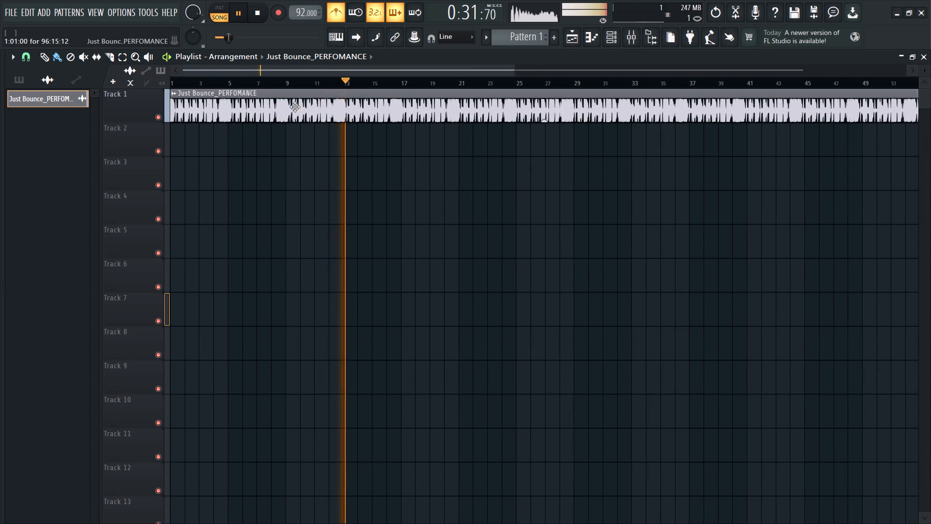
# Render the full song as Just Bounce_PERFOMANCE in the INTEGRITY folder, replacing the existing MP3 and adding WAV output.
pyautogui.hotkey('ctrl', 'shift', 'r')
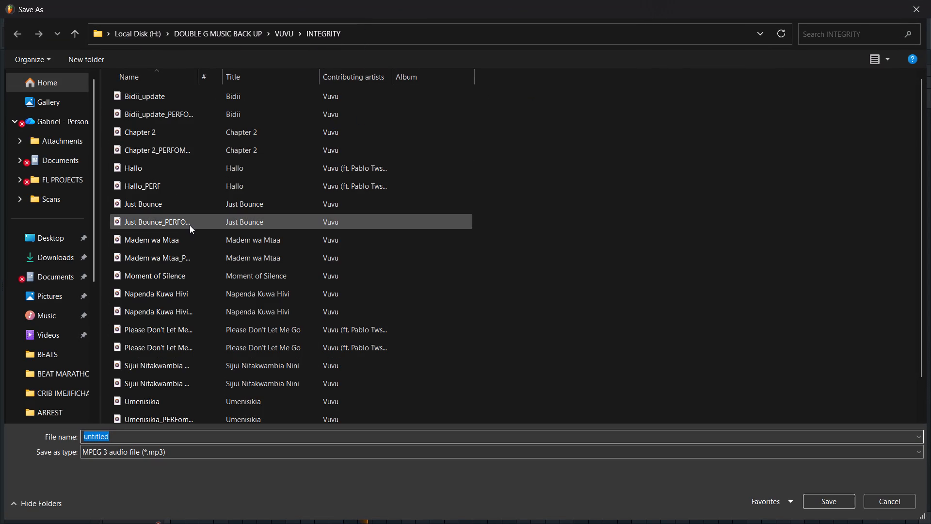
pyautogui.click(211, 219)
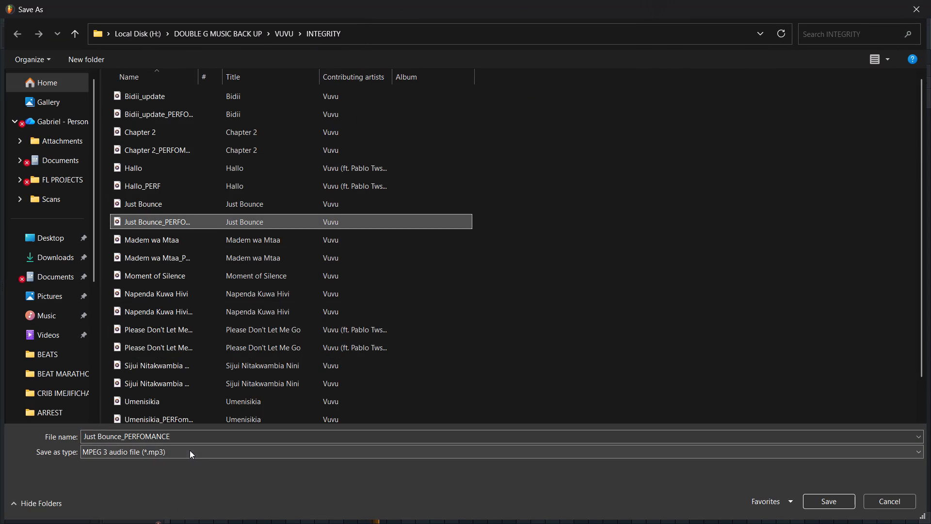
pyautogui.click(188, 450)
pyautogui.click(161, 380)
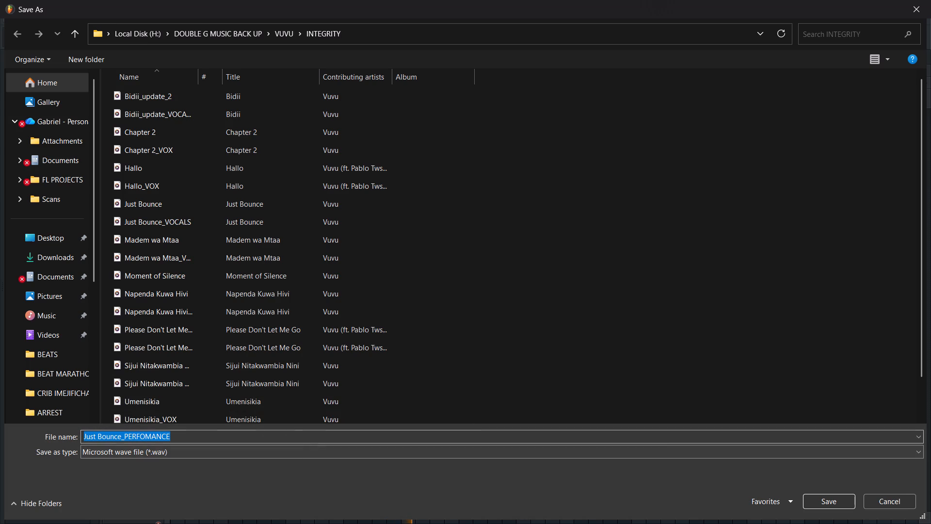
pyautogui.click(822, 501)
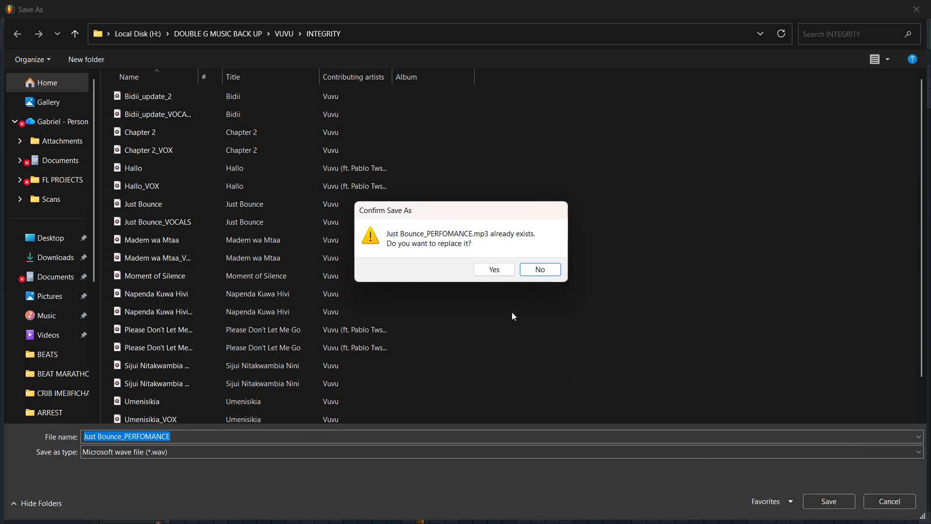
pyautogui.click(489, 271)
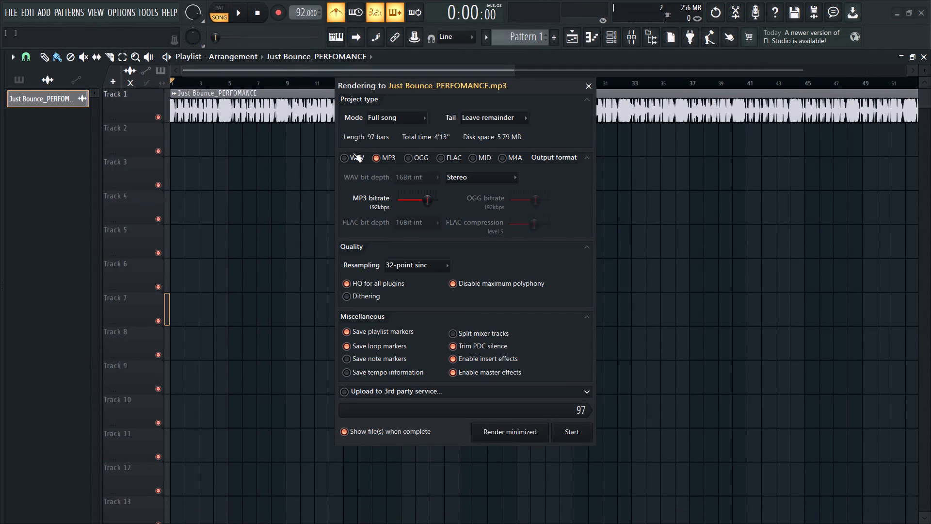
pyautogui.click(353, 153)
pyautogui.click(574, 434)
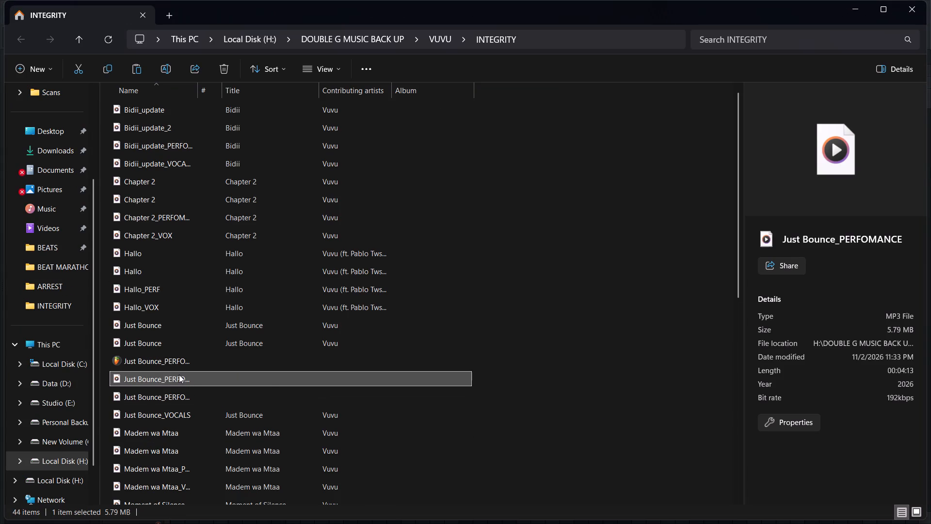
# Check the rendered Just Bounce_PERFOMANCE WAV and look through the INTEGRITY folder's other performance tracks.
pyautogui.click(156, 401)
pyautogui.scroll(-5, 152, 397)
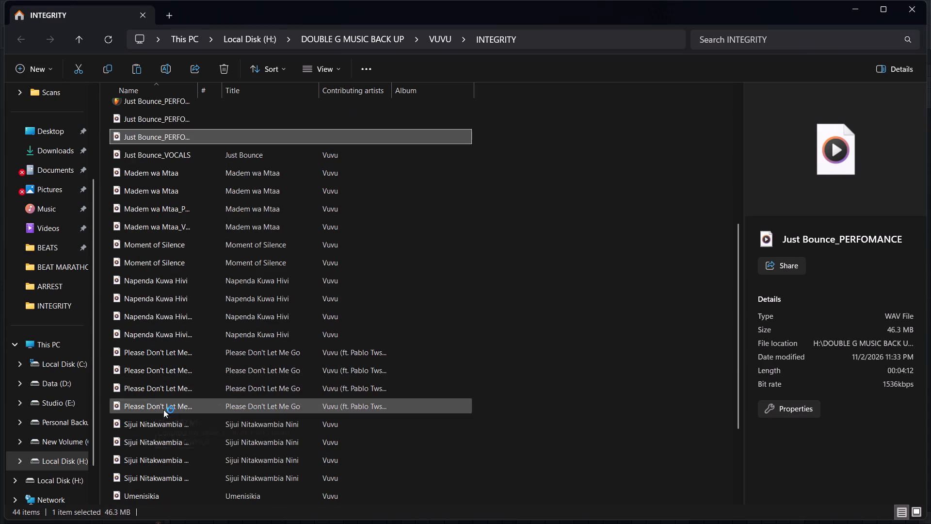
pyautogui.scroll(-3, 145, 393)
pyautogui.scroll(12, 152, 391)
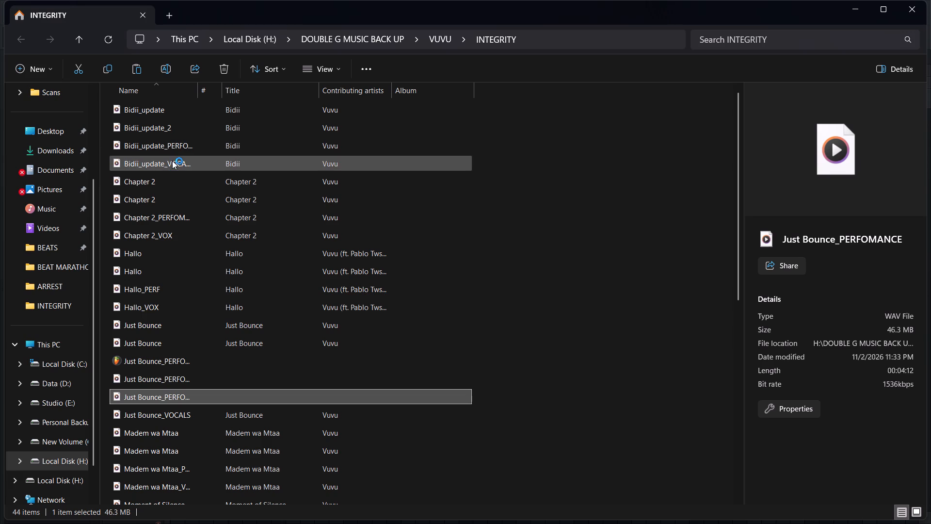
pyautogui.scroll(-5, 167, 243)
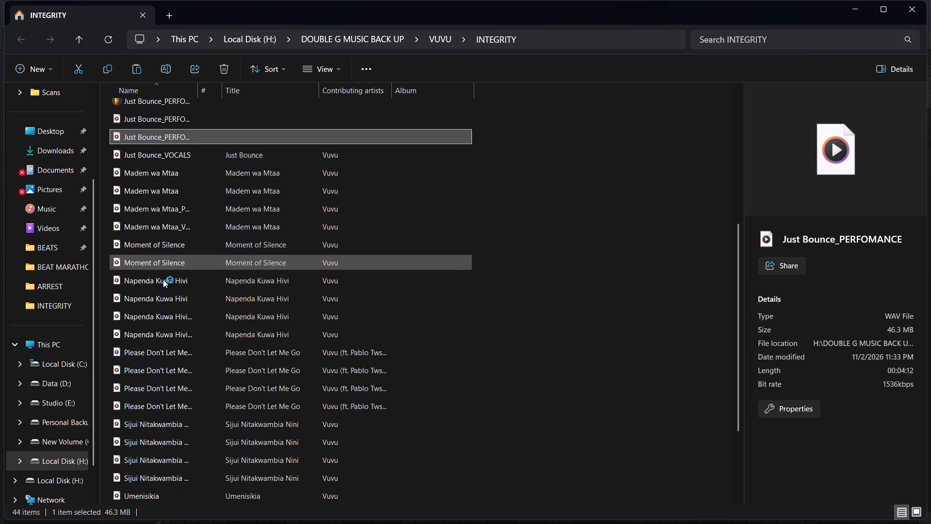
pyautogui.scroll(-12, 161, 285)
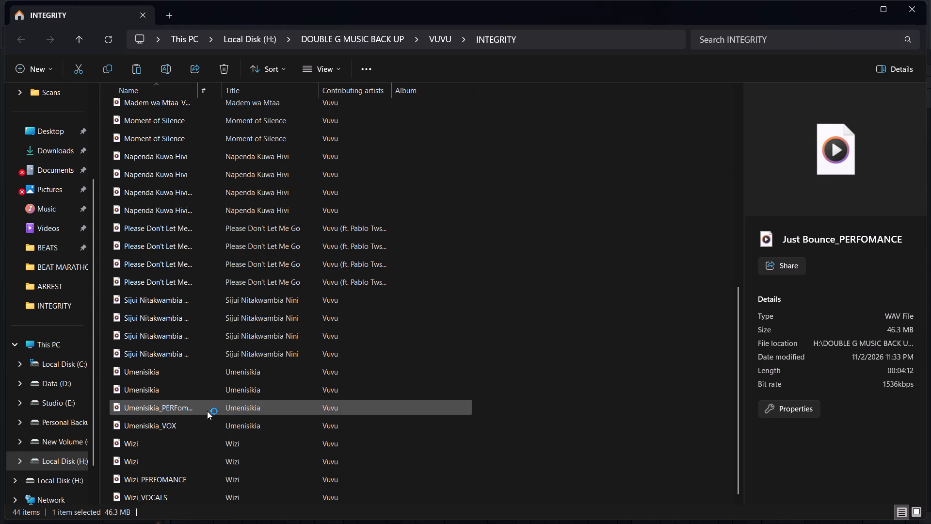
pyautogui.scroll(1, 207, 407)
pyautogui.scroll(1, 183, 374)
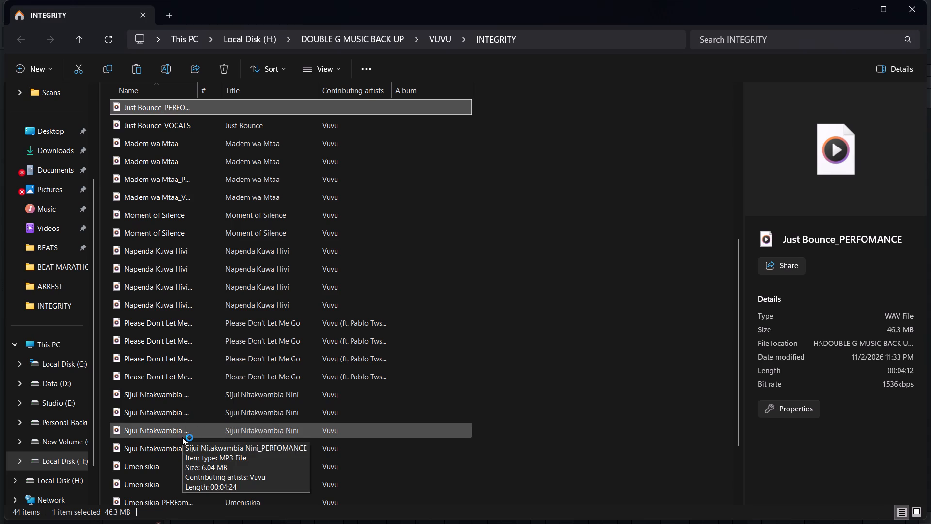
# Import the Wizi_PERFOMANCE MP3 from the INTEGRITY folder into the playlist, placing it on Track 6 at bar 7.
pyautogui.scroll(-5, 182, 433)
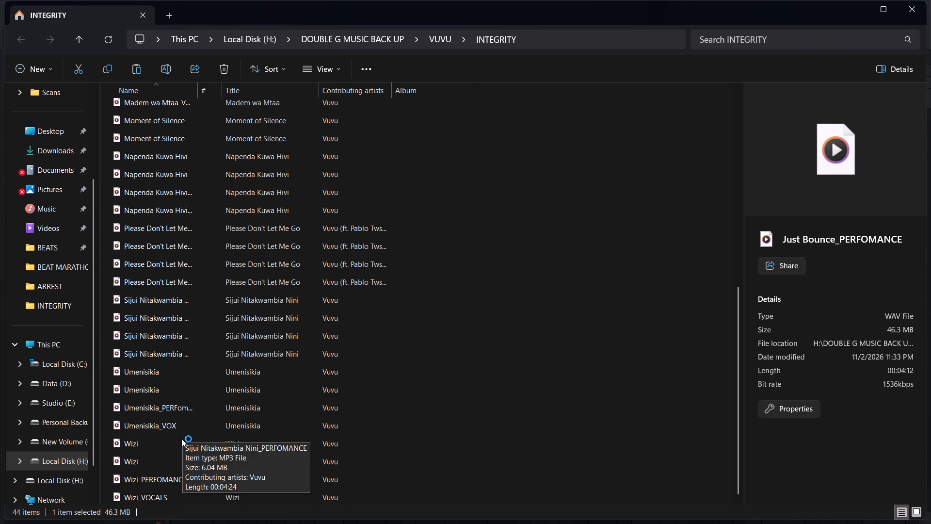
pyautogui.scroll(-3, 172, 450)
pyautogui.click(168, 475)
pyautogui.moveTo(169, 477); pyautogui.dragTo(169, 481)
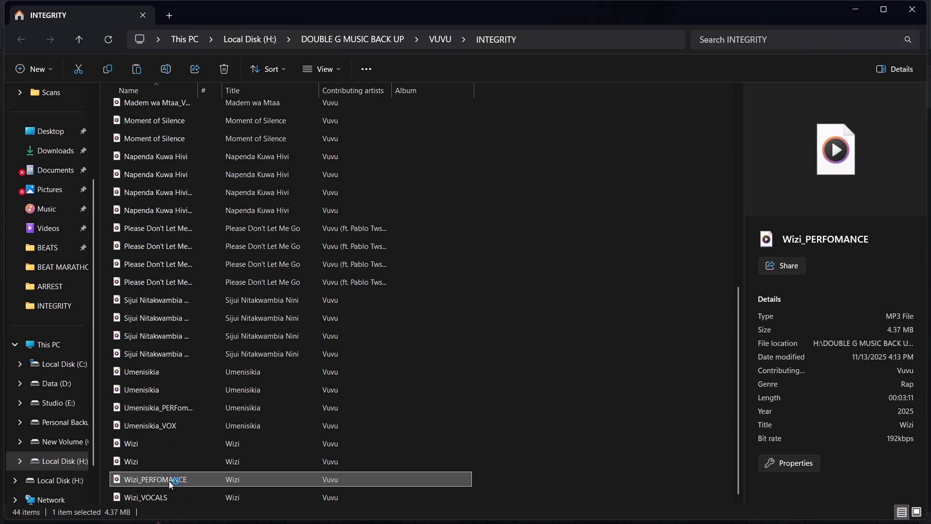
pyautogui.moveTo(169, 481); pyautogui.dragTo(451, 518)
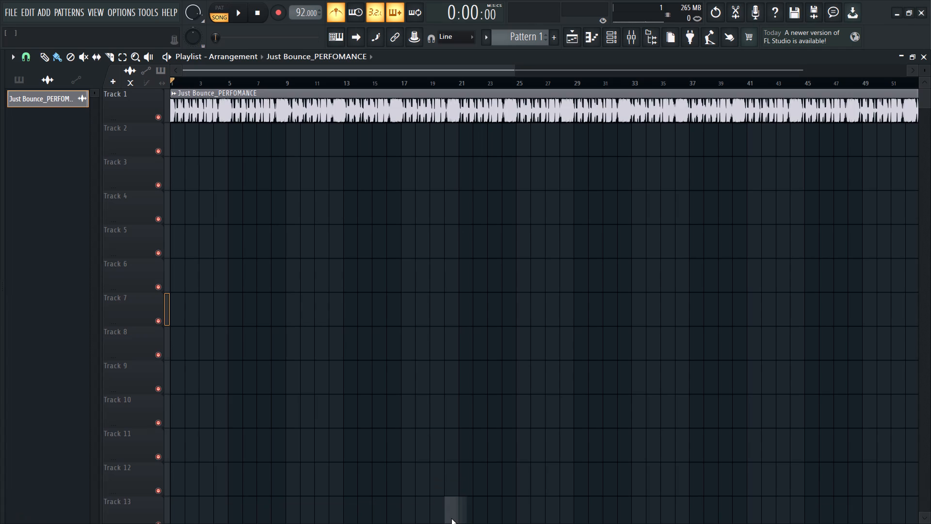
pyautogui.moveTo(451, 518); pyautogui.dragTo(261, 268)
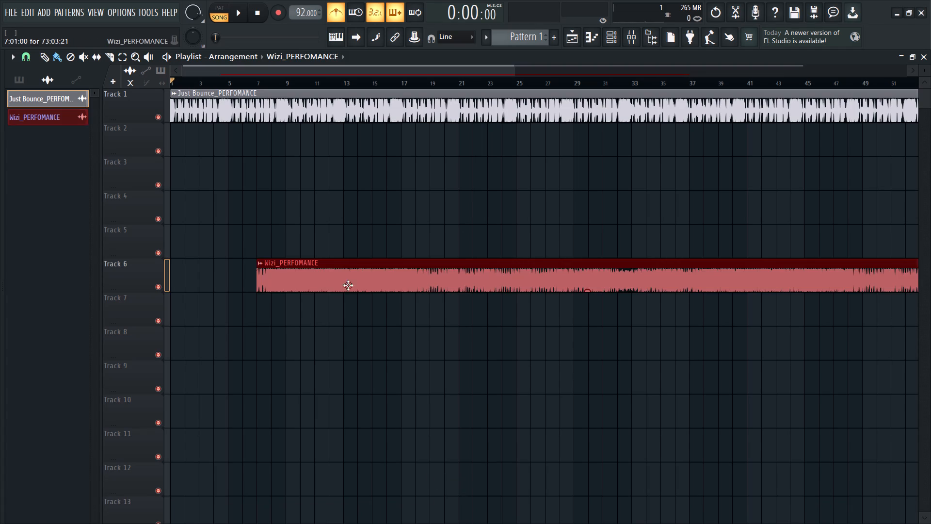
# Delete Just Bounce_PERFOMANCE from the project and move the Wizi_PERFOMANCE clip to bar 1 of Track 1.
pyautogui.moveTo(337, 281); pyautogui.dragTo(201, 279)
pyautogui.click(184, 112)
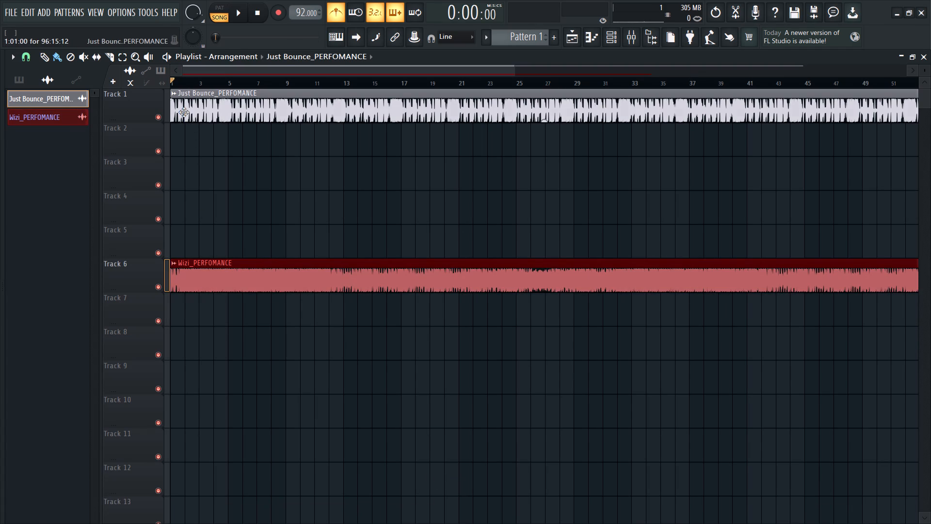
pyautogui.rightClick(73, 99)
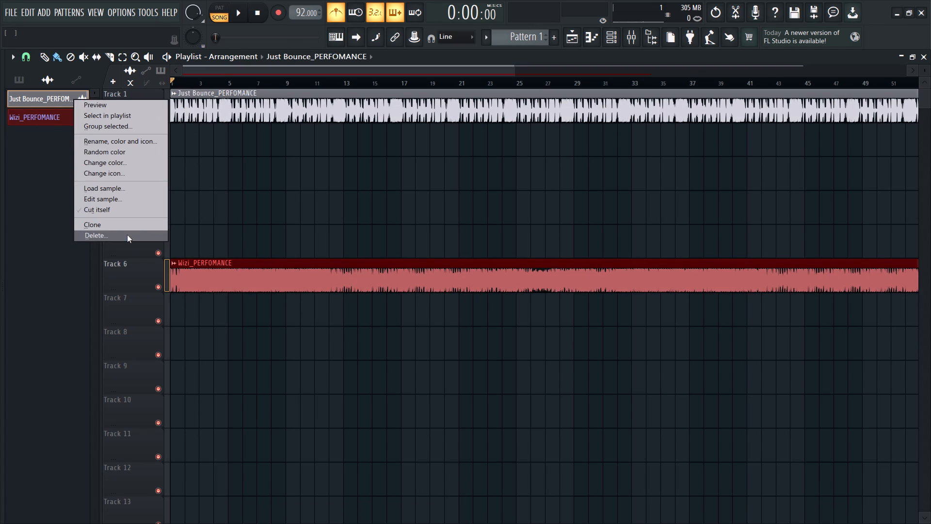
pyautogui.click(127, 235)
pyautogui.moveTo(245, 281); pyautogui.dragTo(202, 88)
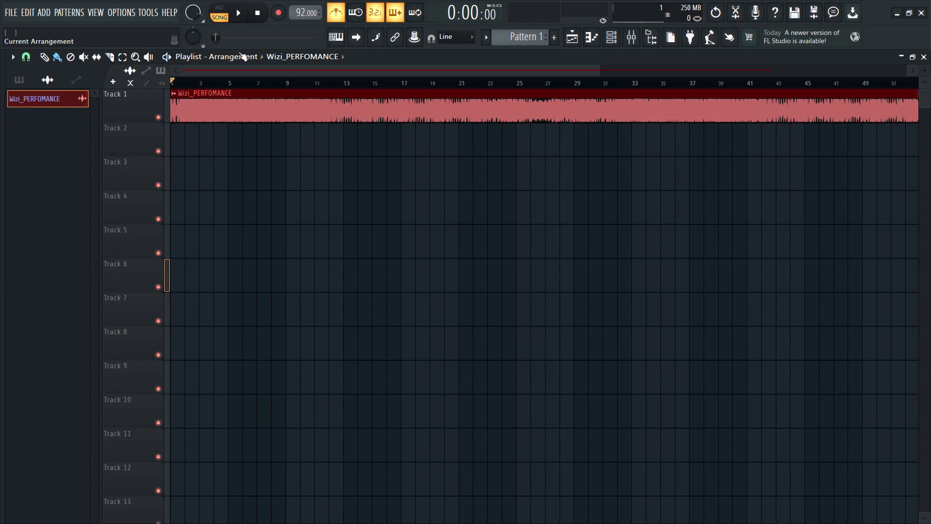
# Play the Wizi_PERFOMANCE clip from the start and open its sample settings.
pyautogui.click(235, 18)
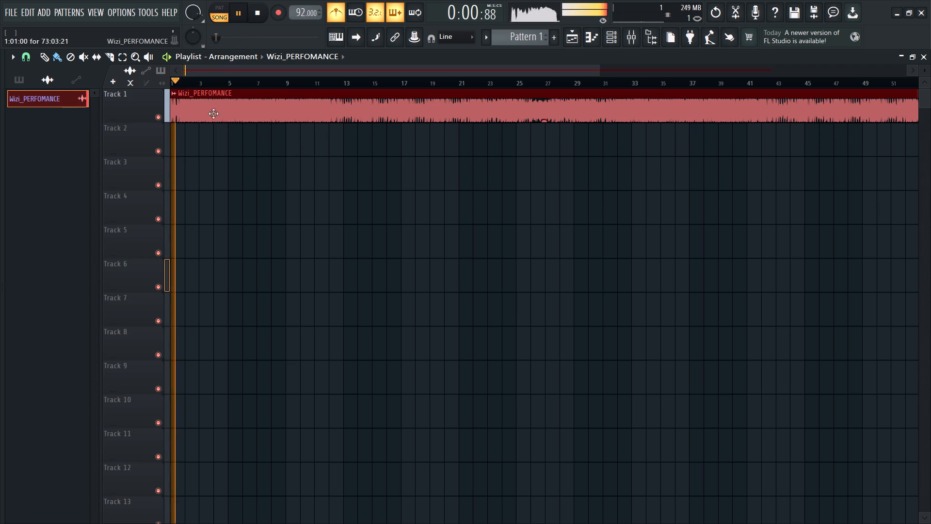
pyautogui.doubleClick(214, 113)
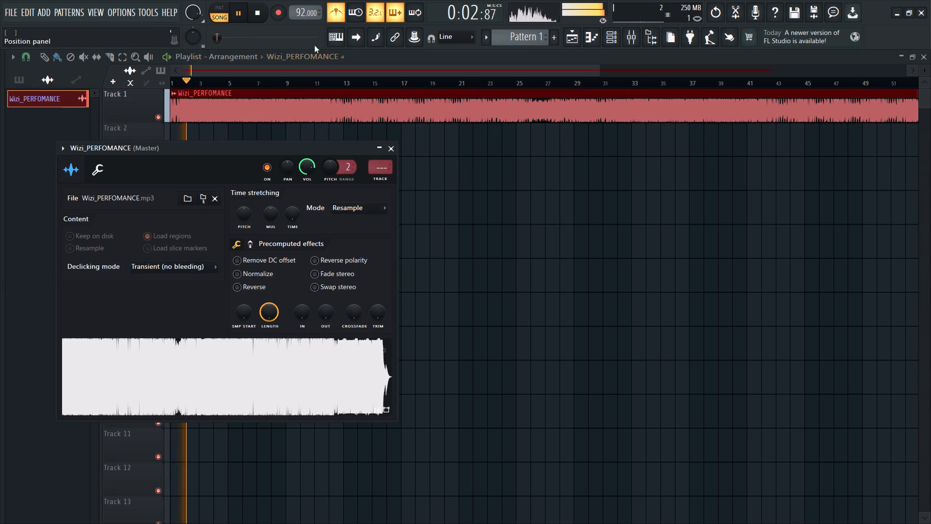
pyautogui.rightClick(313, 122)
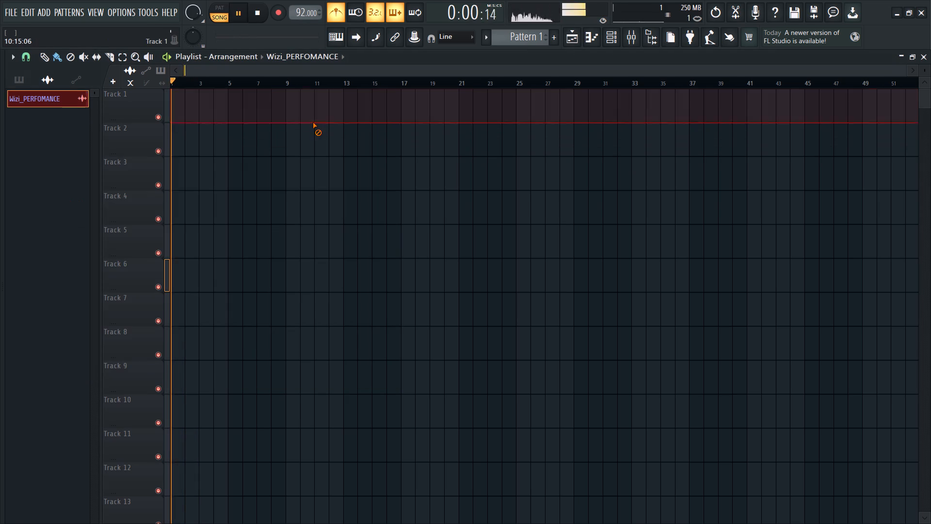
pyautogui.hotkey('ctrl', 'z')
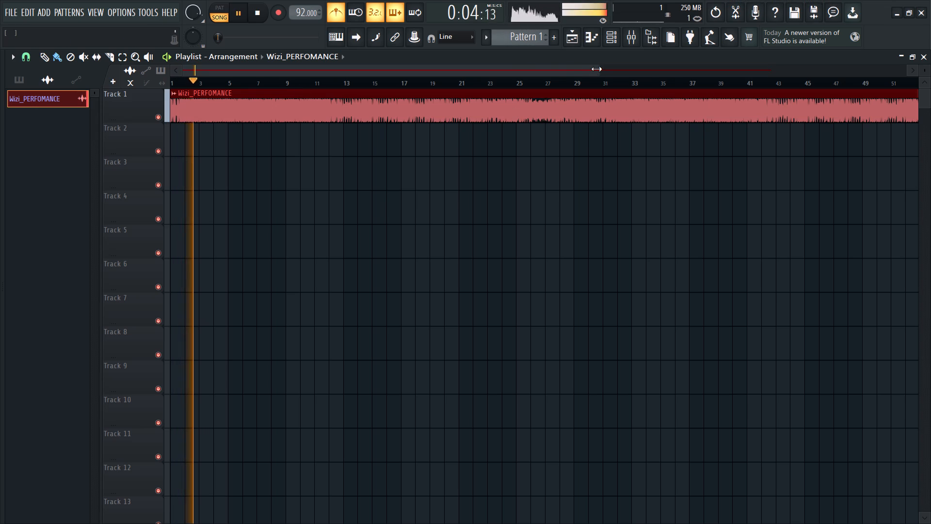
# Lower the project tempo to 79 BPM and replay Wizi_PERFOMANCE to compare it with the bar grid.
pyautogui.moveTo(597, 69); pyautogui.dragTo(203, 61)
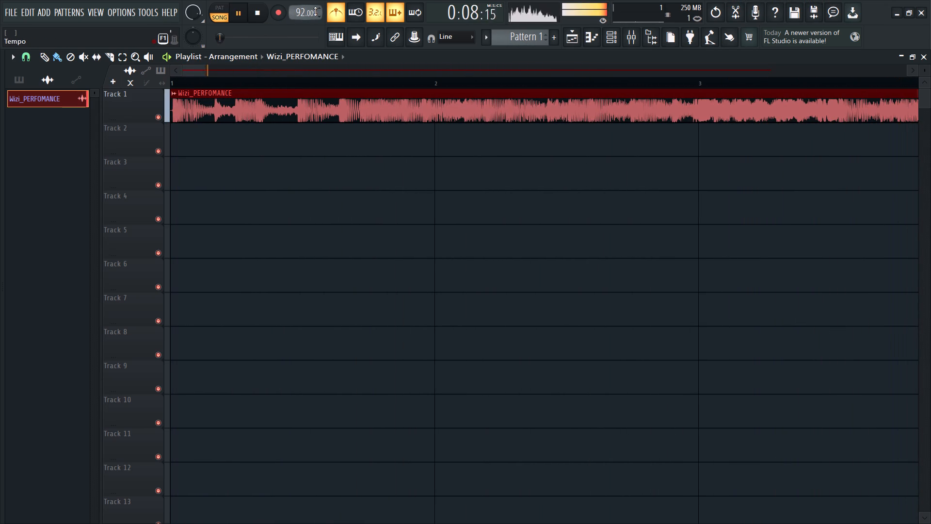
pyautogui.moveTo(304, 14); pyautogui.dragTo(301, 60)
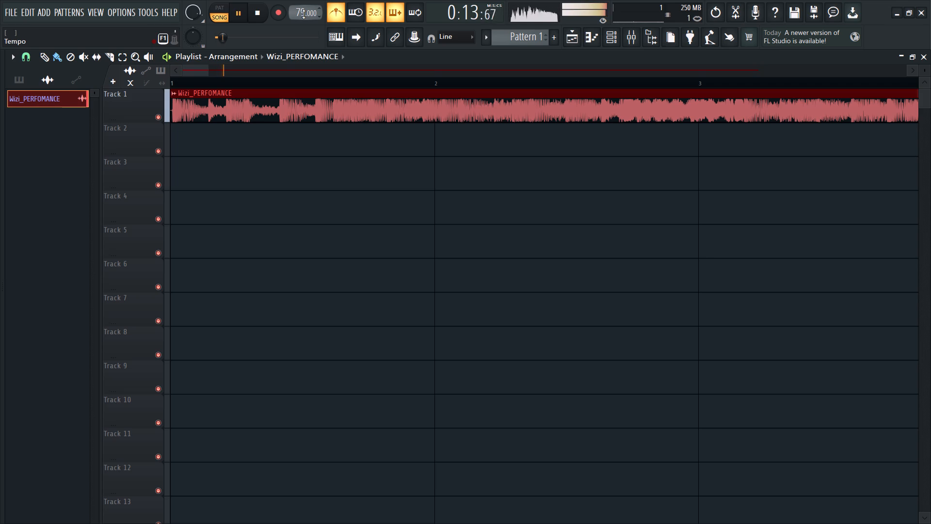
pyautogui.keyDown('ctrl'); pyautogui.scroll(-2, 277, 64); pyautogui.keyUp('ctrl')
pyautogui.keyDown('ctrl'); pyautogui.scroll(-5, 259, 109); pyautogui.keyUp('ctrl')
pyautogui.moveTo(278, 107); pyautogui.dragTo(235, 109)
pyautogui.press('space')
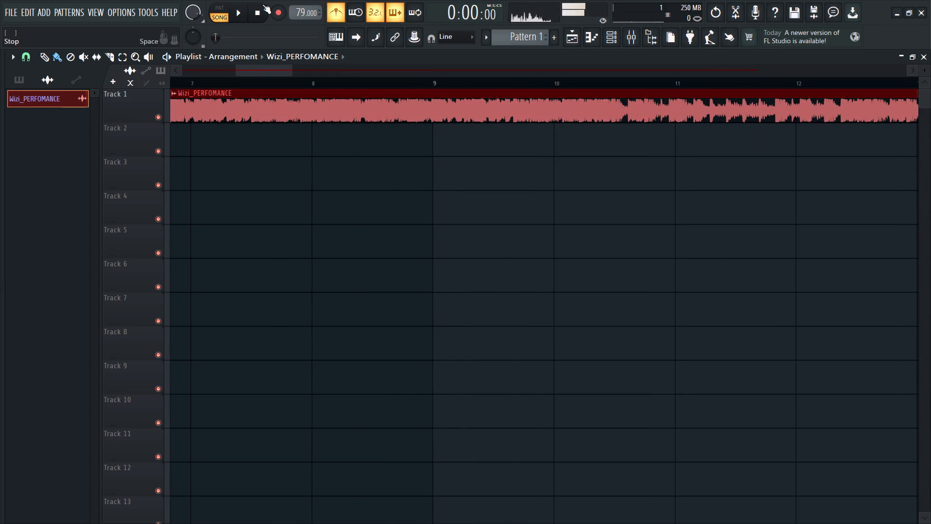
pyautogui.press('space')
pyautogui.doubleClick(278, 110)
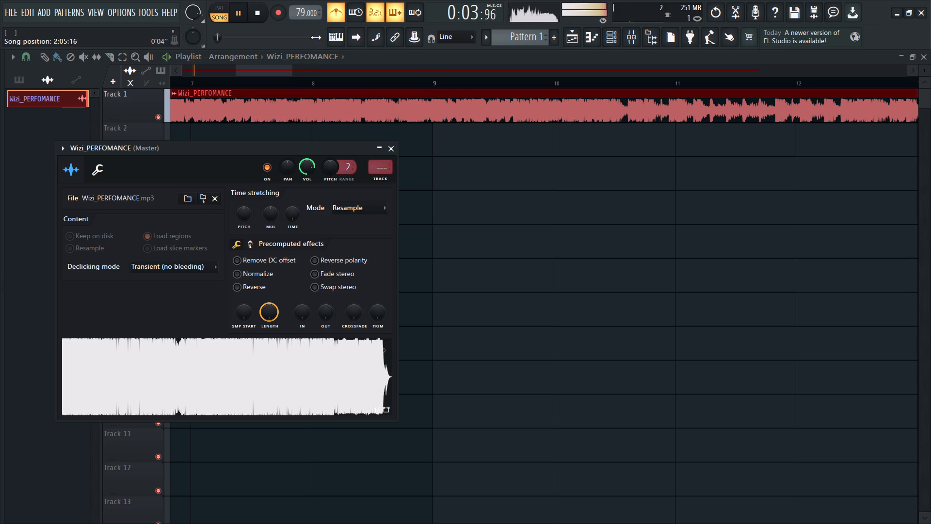
# Set the project tempo to 72 BPM and replay Wizi_PERFOMANCE from the start.
pyautogui.moveTo(304, 16); pyautogui.dragTo(302, 43)
pyautogui.press('space')
pyautogui.press('space')
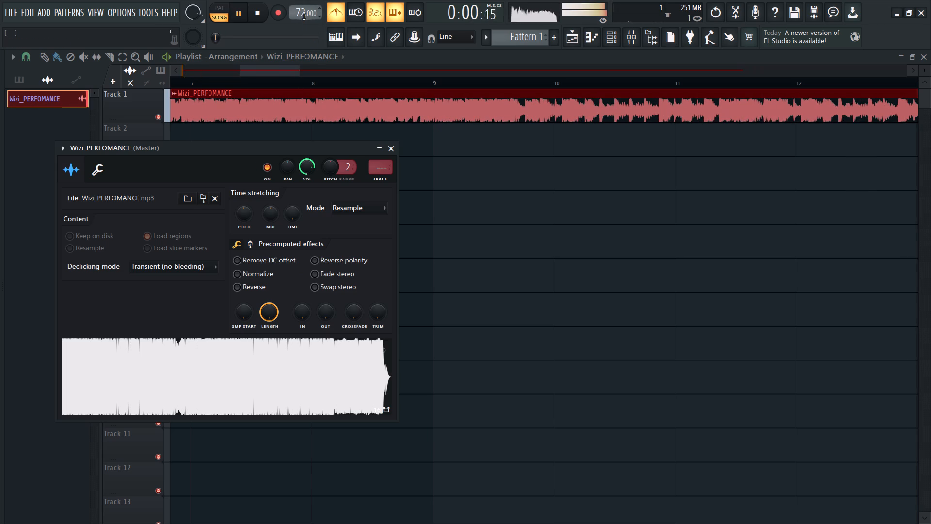
pyautogui.click(304, 16)
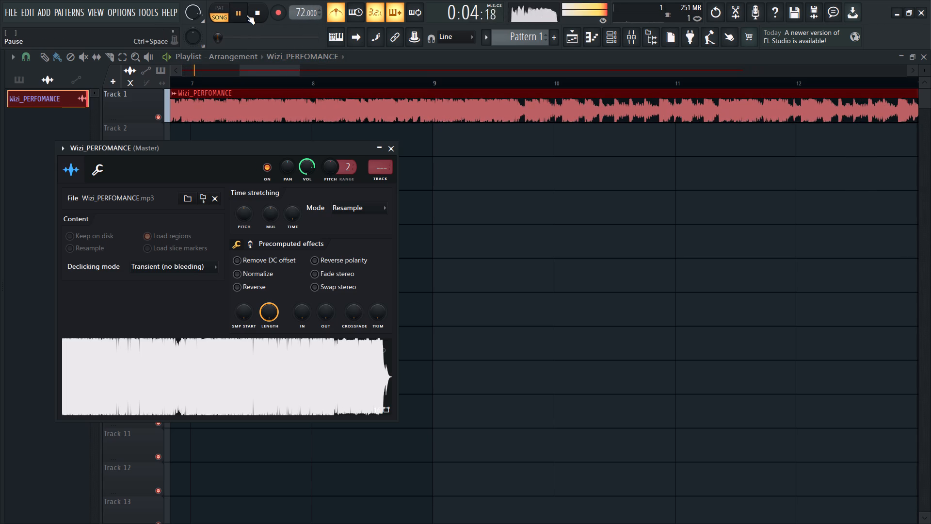
pyautogui.press('space')
pyautogui.press('space')
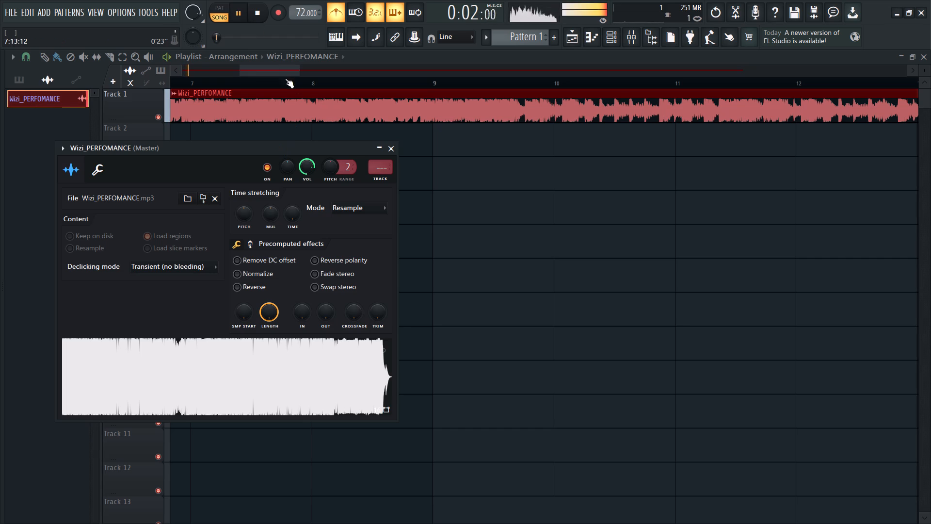
# Check the Wizi_PERFOMANCE waveform against the bar grid from its opening bars to the full song during playback.
pyautogui.moveTo(284, 75); pyautogui.dragTo(140, 69)
pyautogui.keyDown('ctrl'); pyautogui.scroll(7, 204, 140); pyautogui.keyUp('ctrl')
pyautogui.keyDown('ctrl'); pyautogui.scroll(-15, 210, 139); pyautogui.keyUp('ctrl')
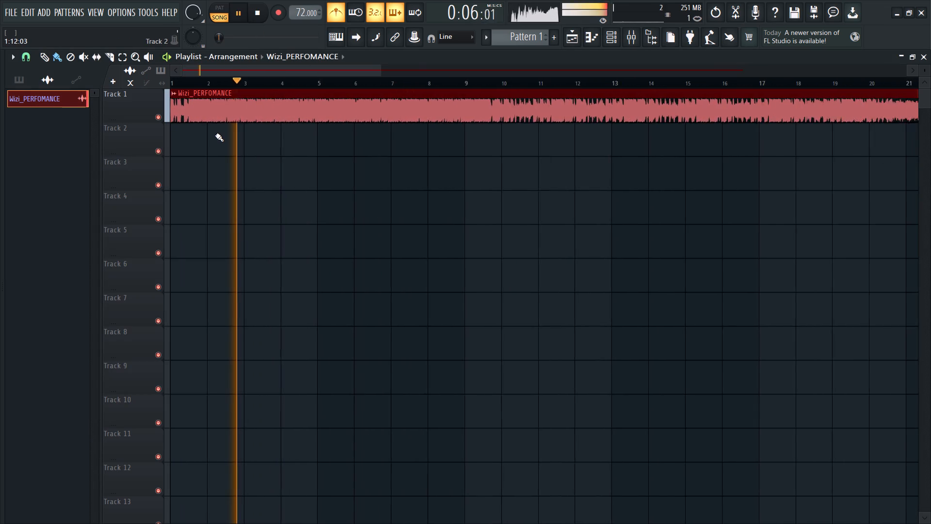
pyautogui.keyDown('ctrl'); pyautogui.scroll(-9, 215, 135); pyautogui.keyUp('ctrl')
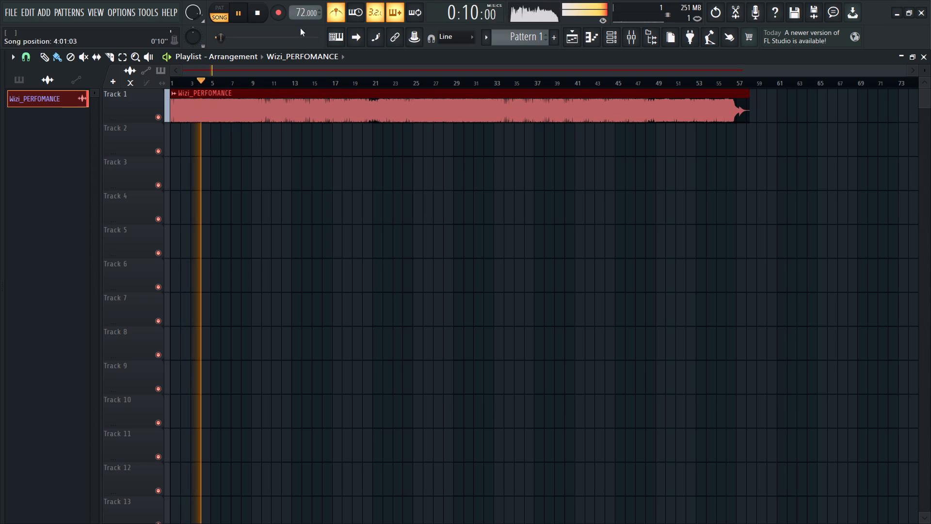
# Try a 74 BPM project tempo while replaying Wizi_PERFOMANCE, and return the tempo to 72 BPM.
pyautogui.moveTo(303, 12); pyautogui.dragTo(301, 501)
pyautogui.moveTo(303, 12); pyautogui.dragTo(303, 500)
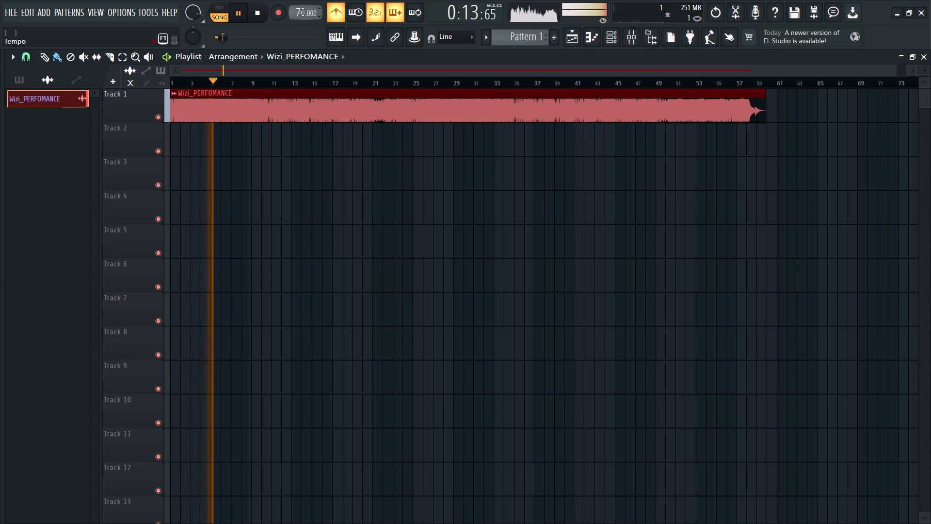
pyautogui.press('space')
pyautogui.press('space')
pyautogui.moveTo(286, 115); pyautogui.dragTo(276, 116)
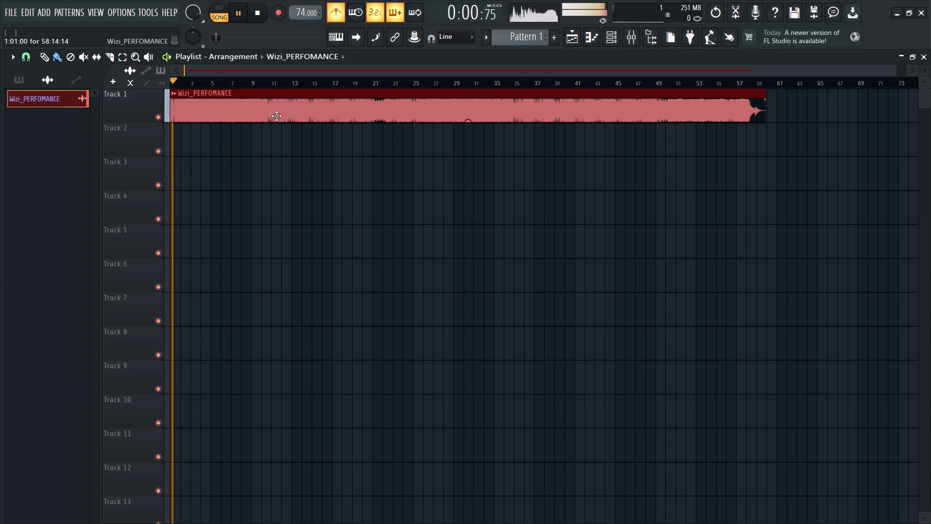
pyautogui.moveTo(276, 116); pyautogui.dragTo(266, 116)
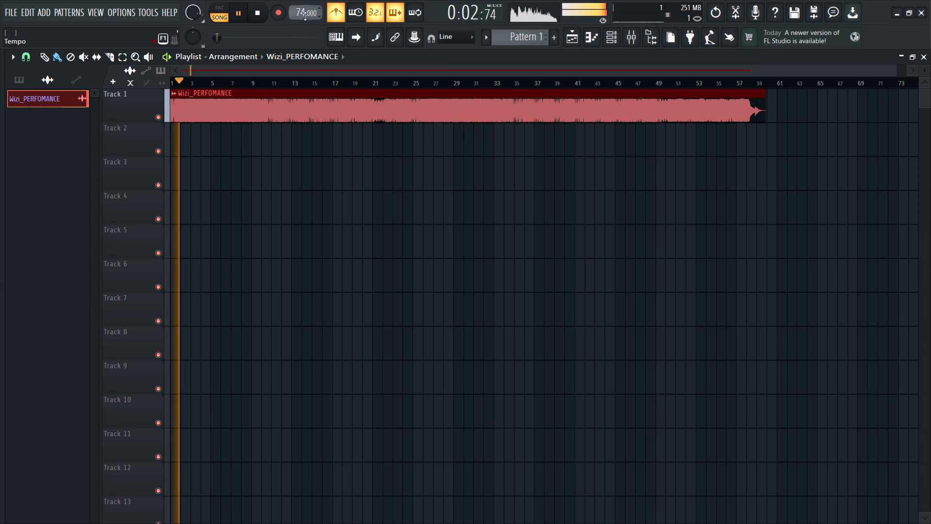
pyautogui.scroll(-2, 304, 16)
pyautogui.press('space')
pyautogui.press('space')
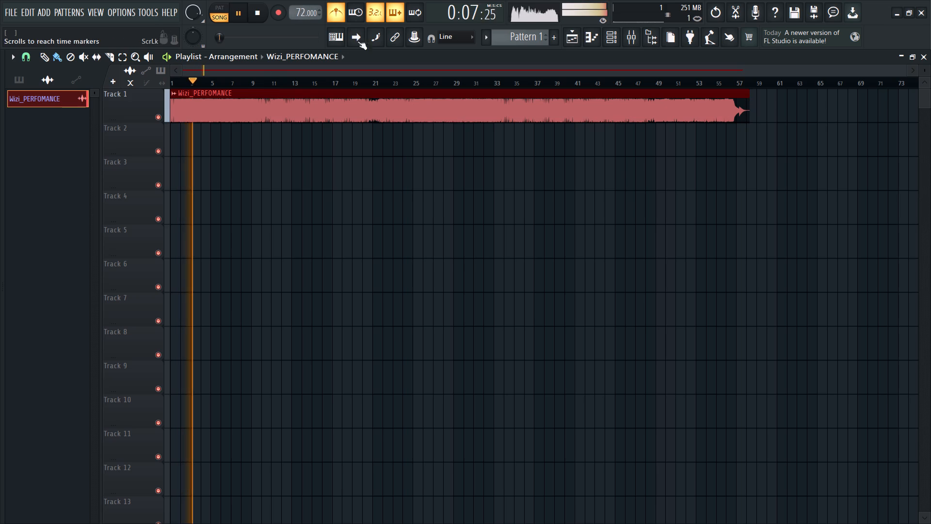
# Play Wizi_PERFOMANCE from about bar 15 and check its beats against the bar lines up close.
pyautogui.click(318, 89)
pyautogui.click(314, 83)
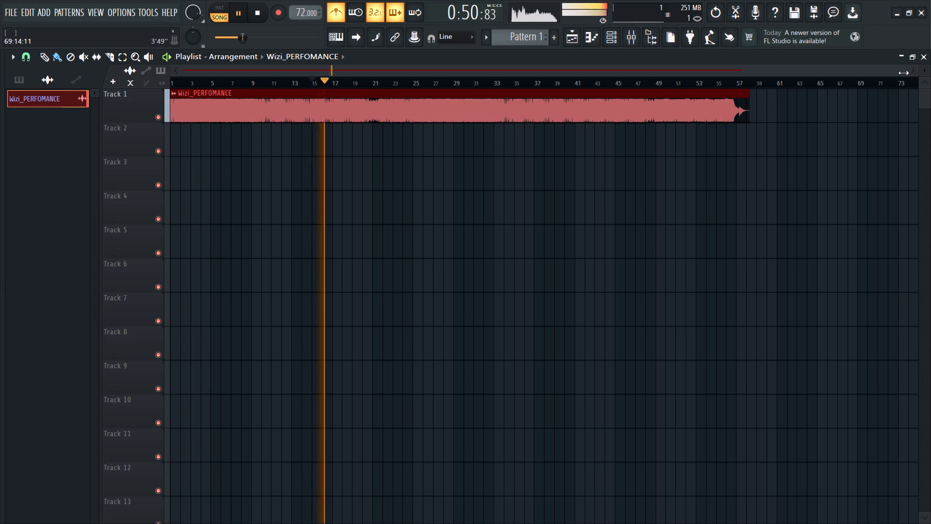
pyautogui.moveTo(905, 72); pyautogui.dragTo(638, 78)
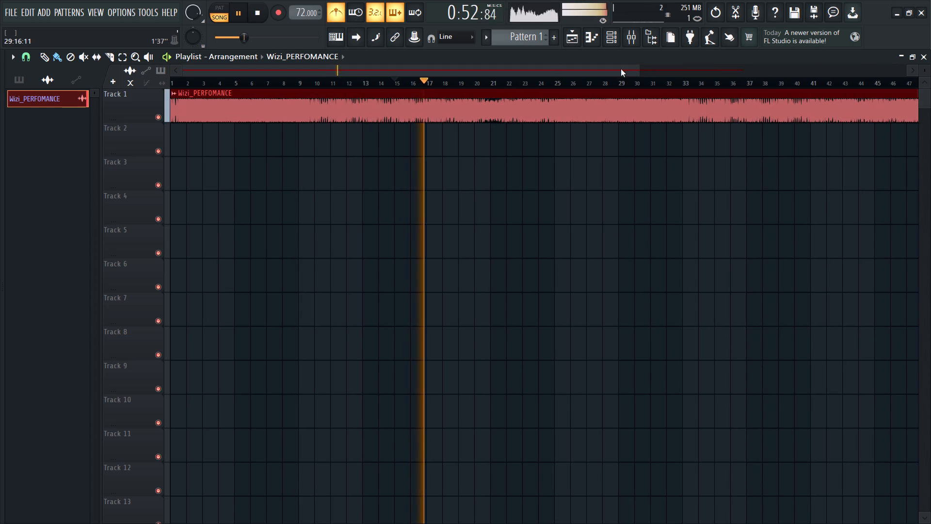
pyautogui.moveTo(640, 69); pyautogui.dragTo(529, 73)
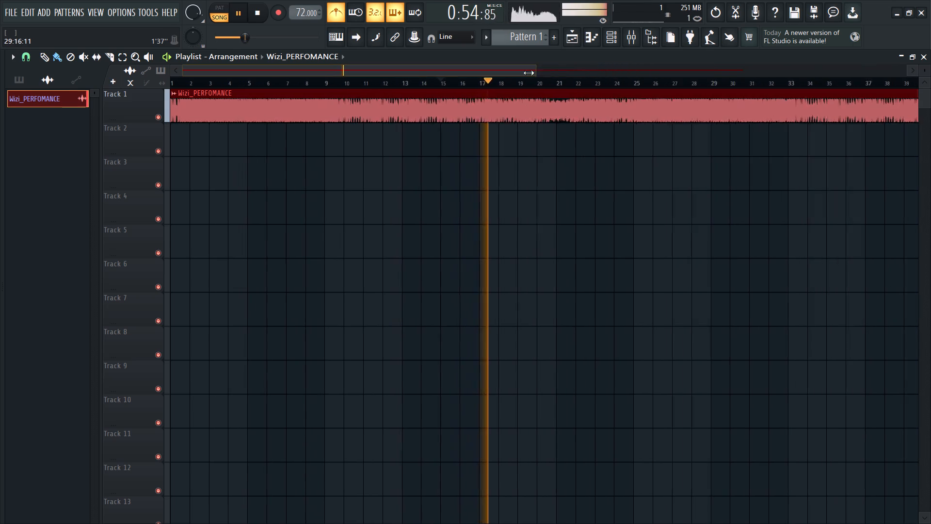
pyautogui.moveTo(529, 73); pyautogui.dragTo(464, 72)
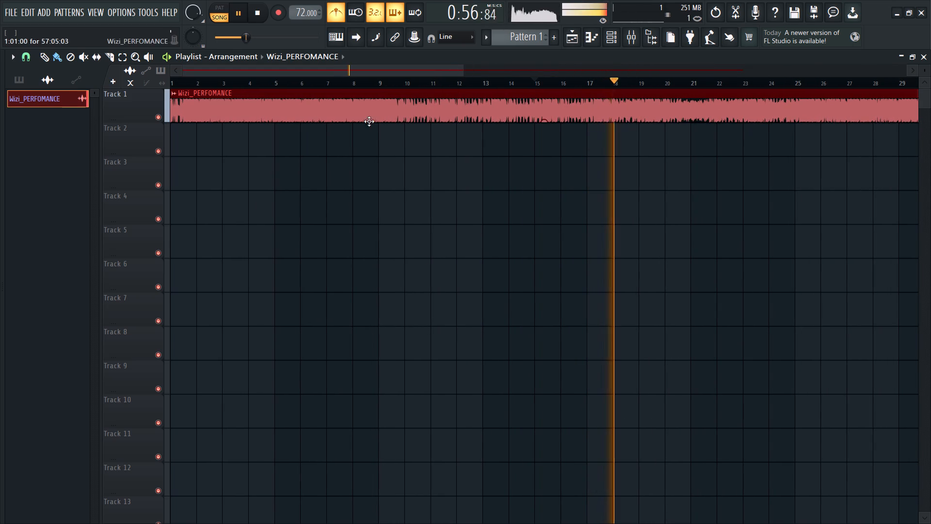
# Render the full song as Wizi_PERFOMANCE in the INTEGRITY folder, replacing the existing MP3 and adding WAV output.
pyautogui.hotkey('ctrl', 'shift', 'r')
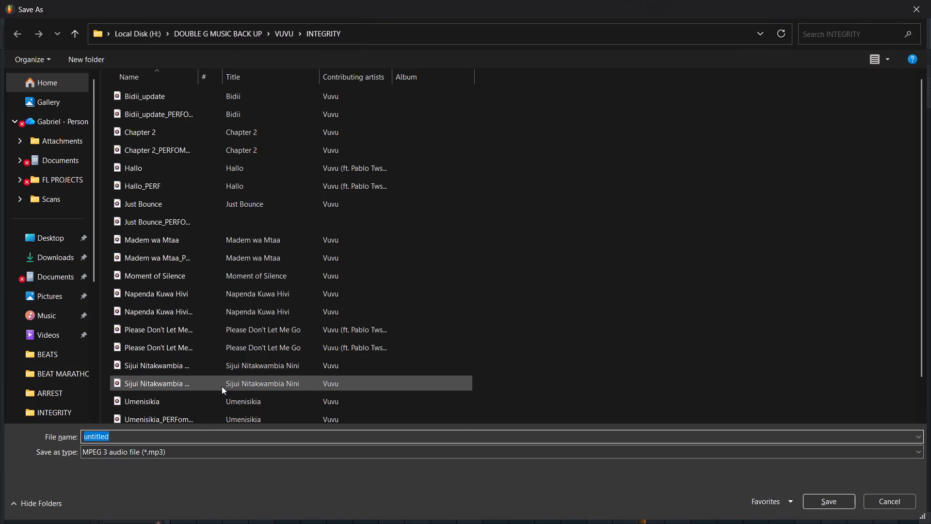
pyautogui.scroll(-6, 222, 386)
pyautogui.click(209, 412)
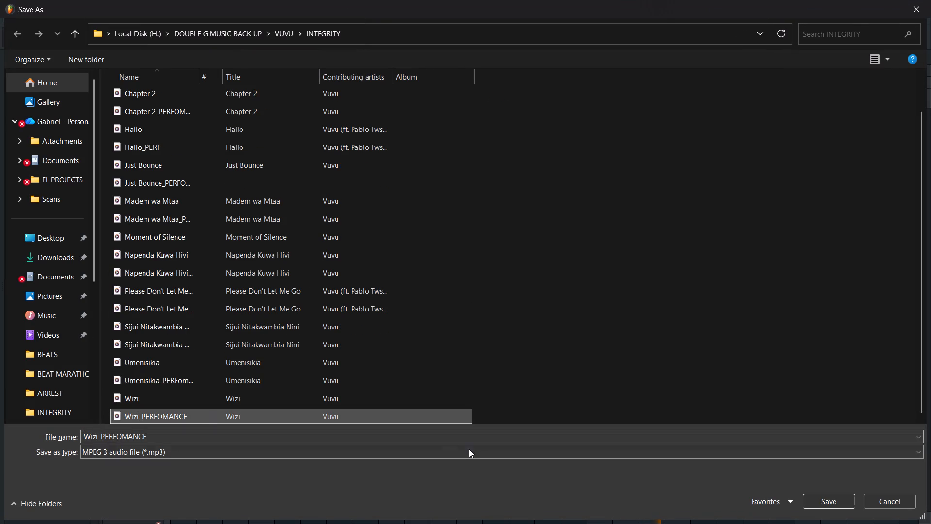
pyautogui.click(814, 504)
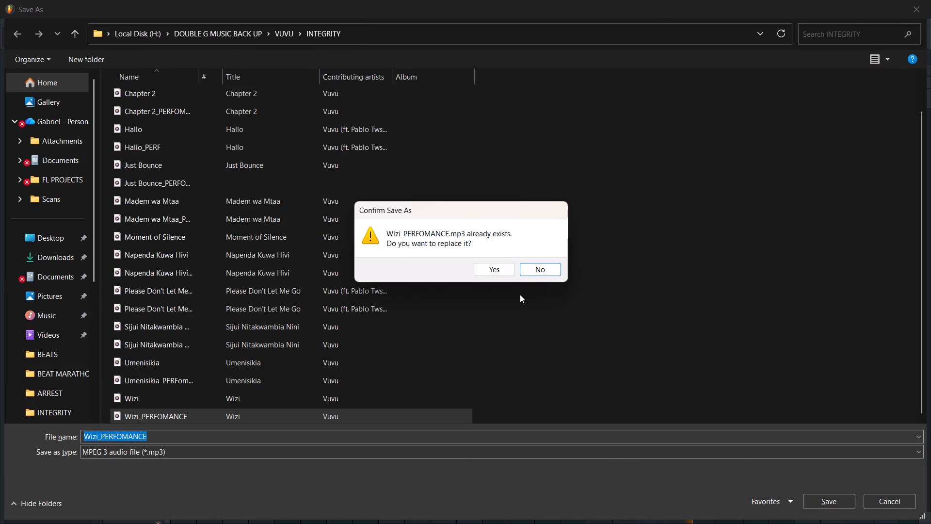
pyautogui.click(493, 262)
pyautogui.click(485, 264)
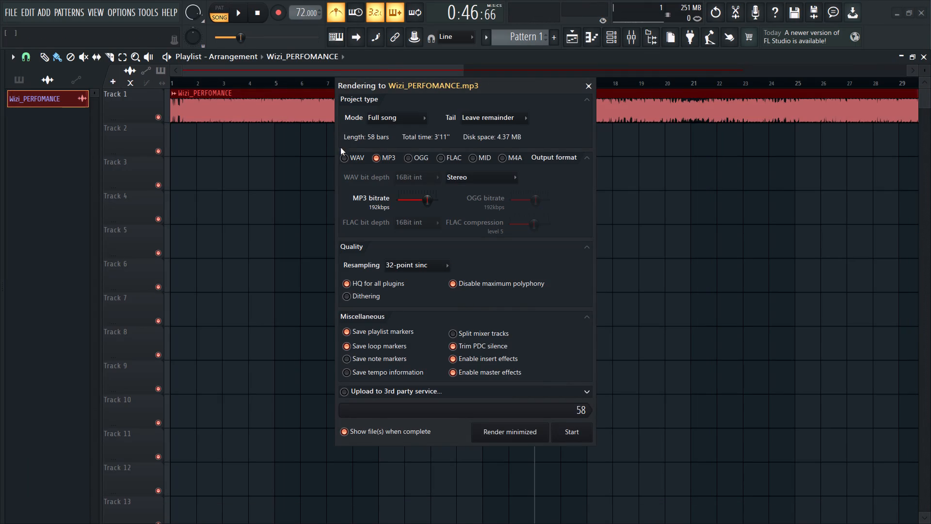
pyautogui.click(354, 169)
pyautogui.click(347, 155)
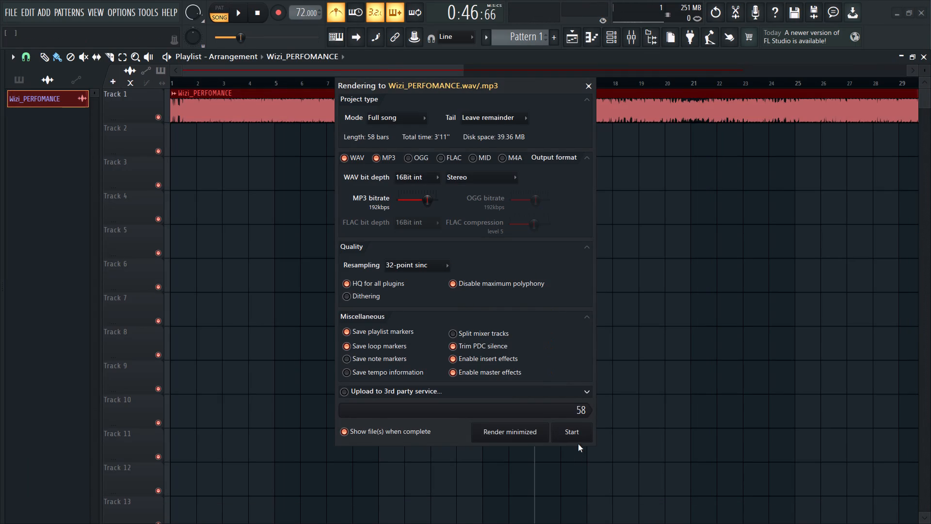
pyautogui.click(578, 440)
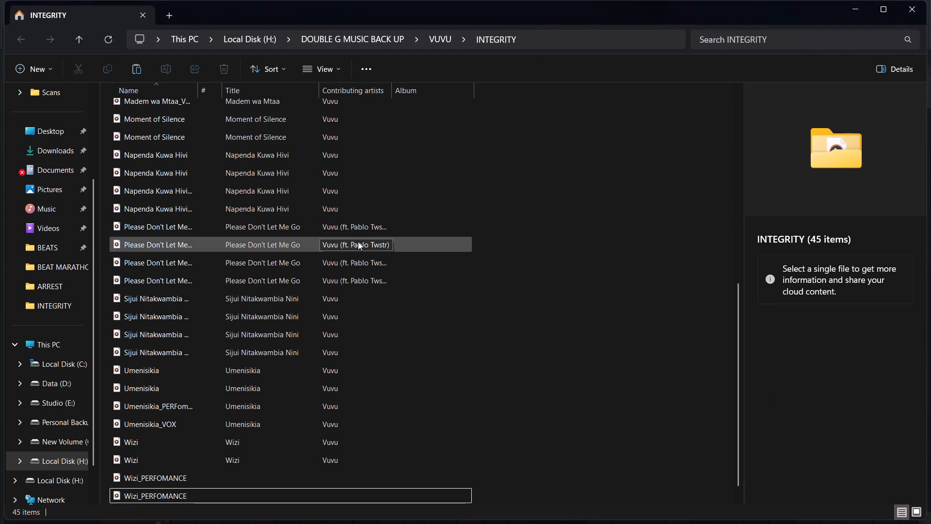
# Import the Umenisikia_PERFomance MP3 from the INTEGRITY folder into the playlist, placing it on Track 5 at bar 5.
pyautogui.scroll(-2, 266, 411)
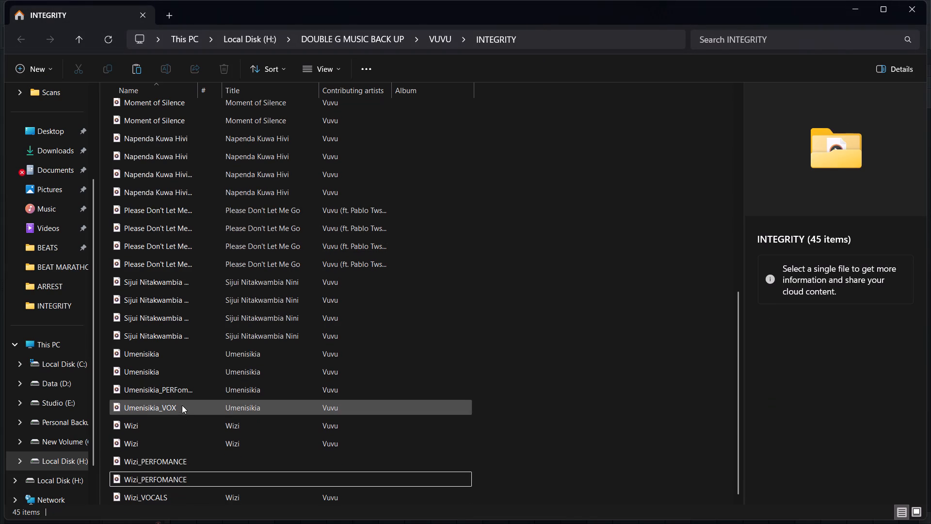
pyautogui.click(184, 394)
pyautogui.moveTo(189, 386); pyautogui.dragTo(239, 438)
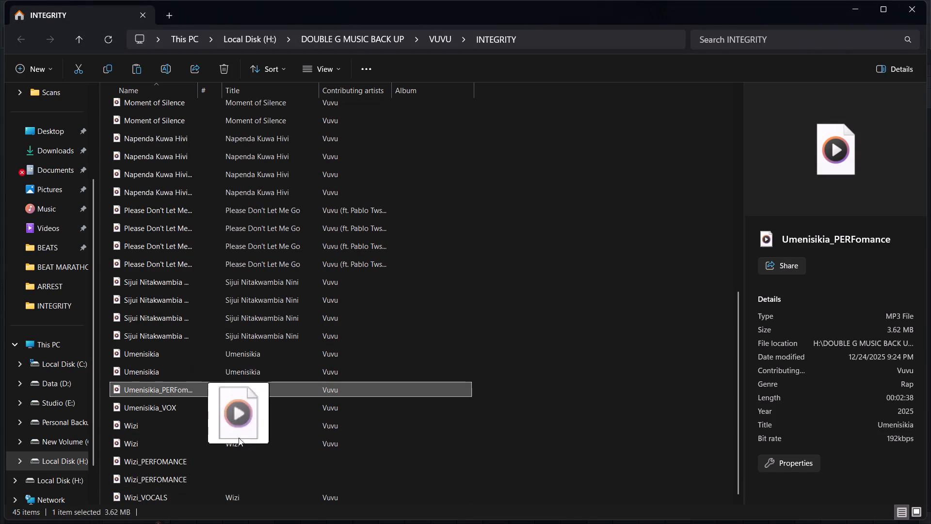
pyautogui.moveTo(239, 438); pyautogui.dragTo(453, 512)
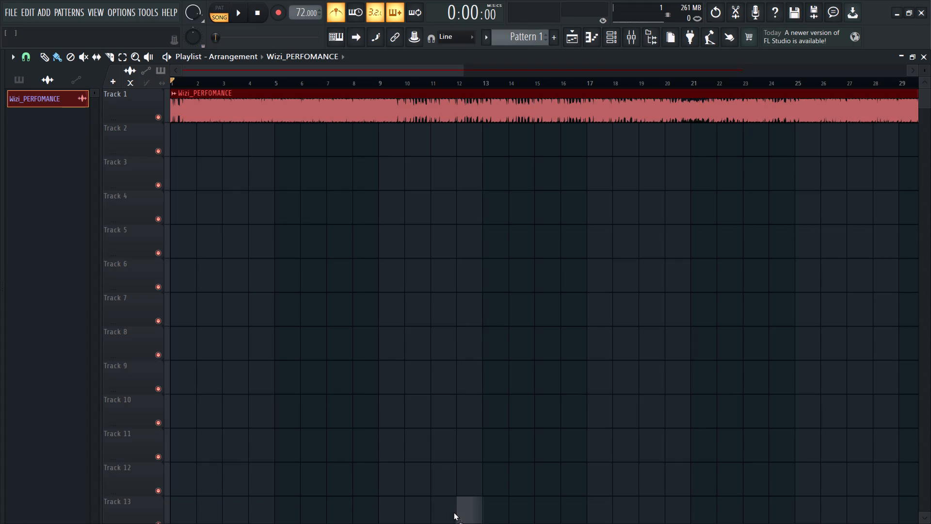
pyautogui.moveTo(453, 512); pyautogui.dragTo(286, 258)
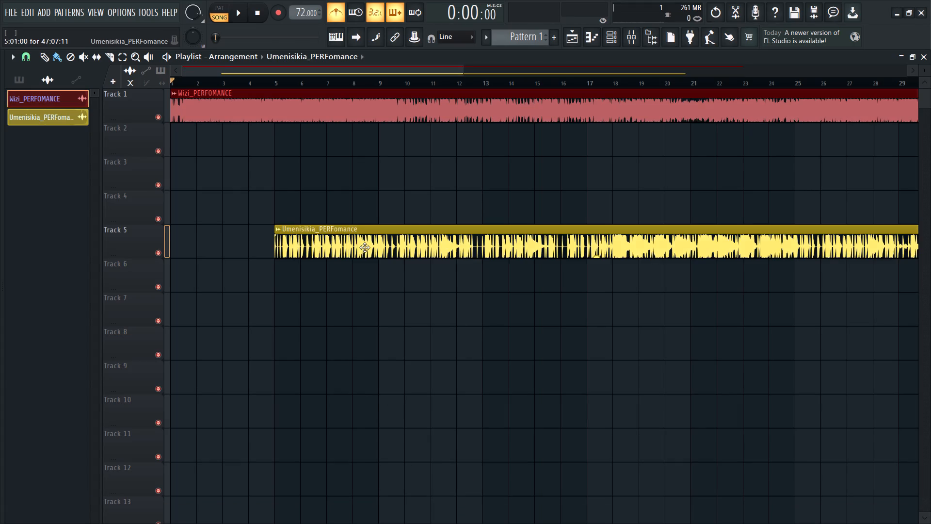
# Move the Umenisikia_PERFomance clip on Track 5 to start at bar 1.
pyautogui.moveTo(365, 247); pyautogui.dragTo(227, 243)
# Delete the Wizi_PERFOMANCE audio clip from the project.
pyautogui.click(244, 107)
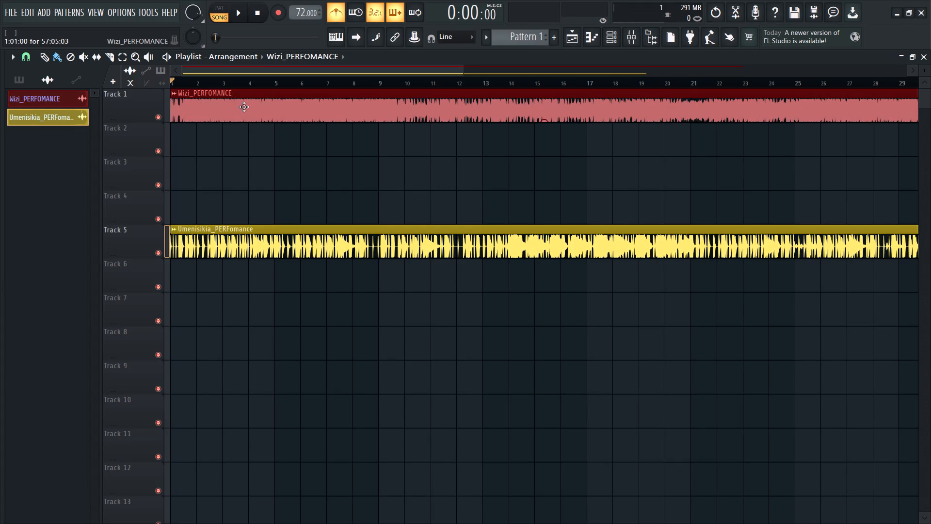
pyautogui.rightClick(64, 106)
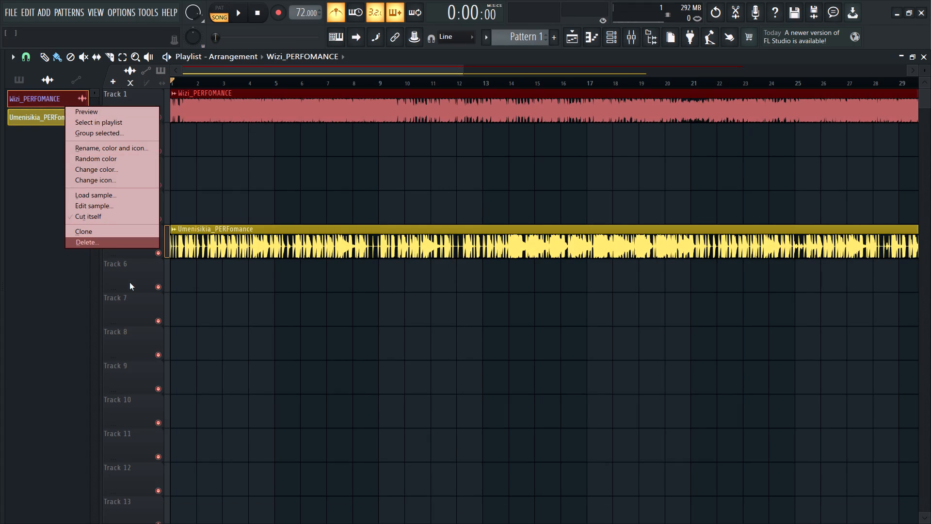
pyautogui.click(119, 247)
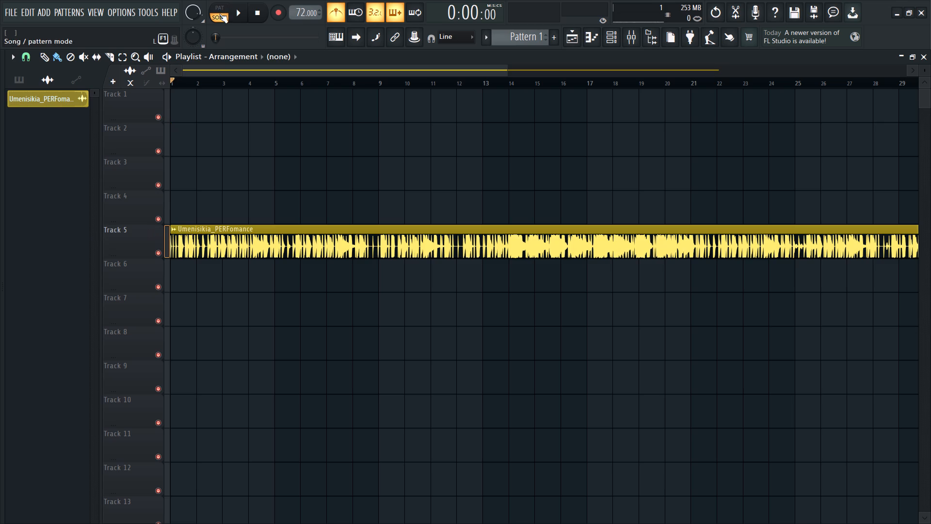
# Play Umenisikia_PERFomance from the start and spot-check it from about bars 6 and 9.
pyautogui.click(228, 12)
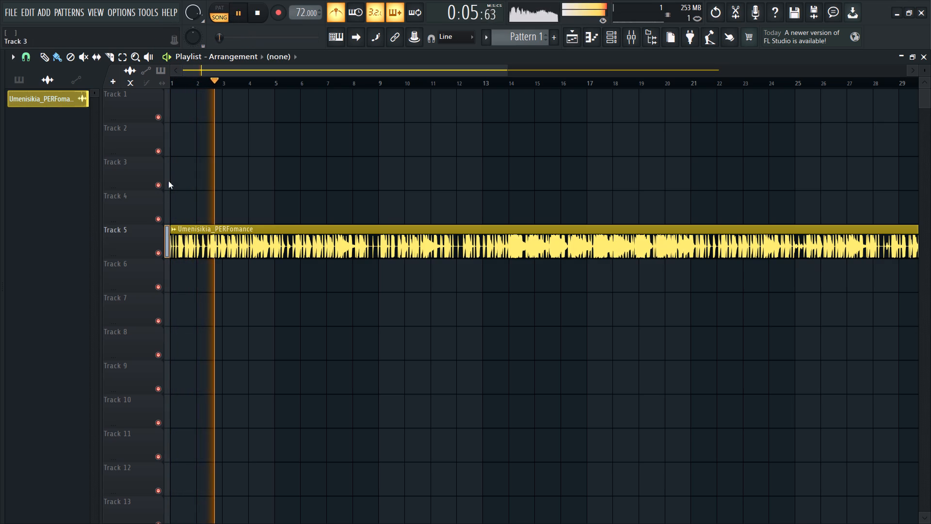
pyautogui.keyDown('ctrl'); pyautogui.scroll(-4, 258, 221); pyautogui.keyUp('ctrl')
pyautogui.click(250, 81)
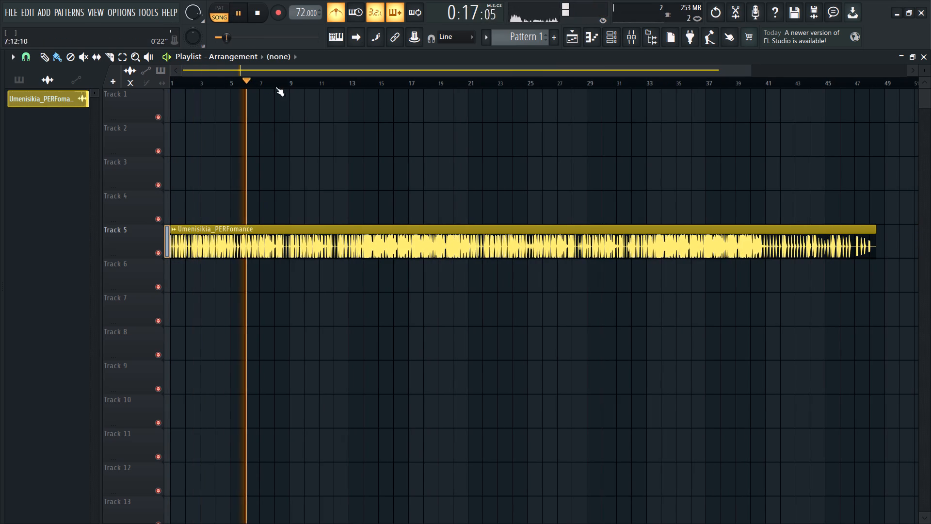
pyautogui.click(290, 85)
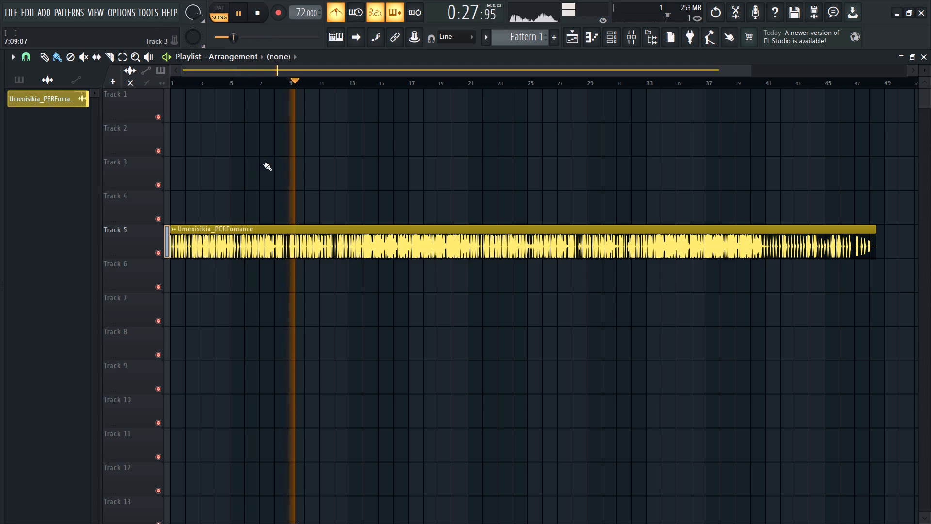
pyautogui.keyDown('ctrl'); pyautogui.scroll(-3, 260, 166); pyautogui.keyUp('ctrl')
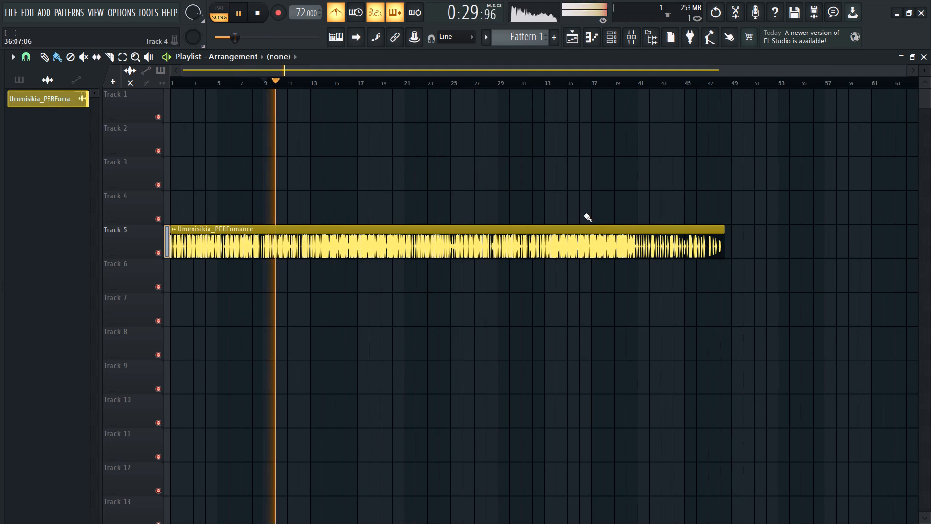
# Render the full song as Umenisikia_PERFomance in the INTEGRITY folder, replacing the existing MP3 and adding WAV output.
pyautogui.hotkey('ctrl', 'shift', 'r')
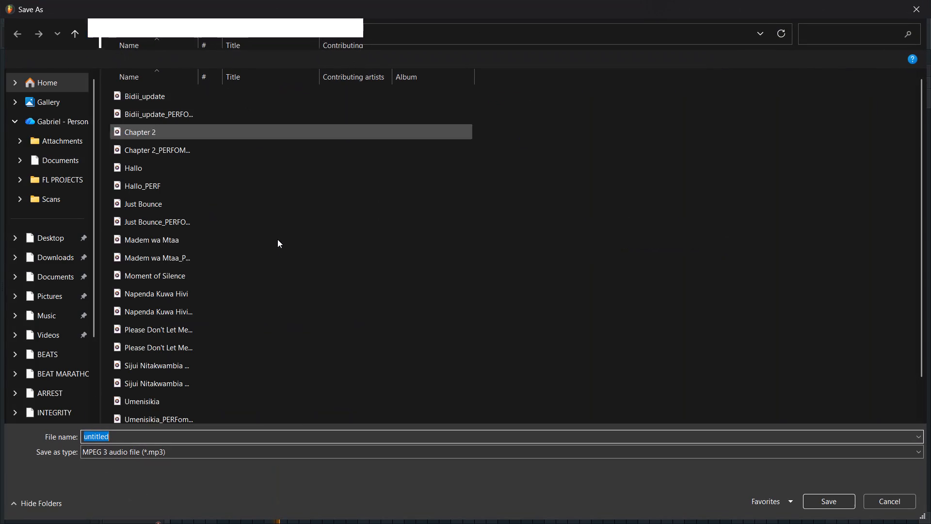
pyautogui.scroll(-2, 177, 371)
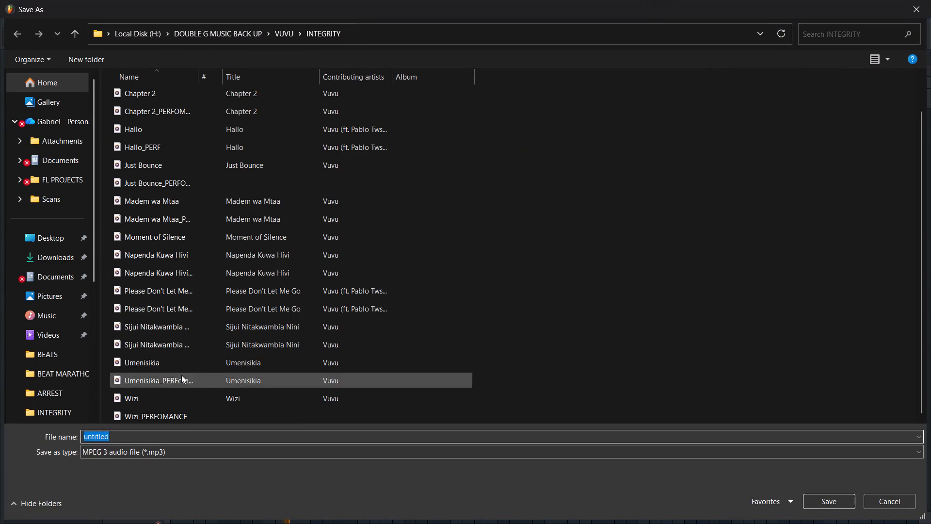
pyautogui.click(193, 379)
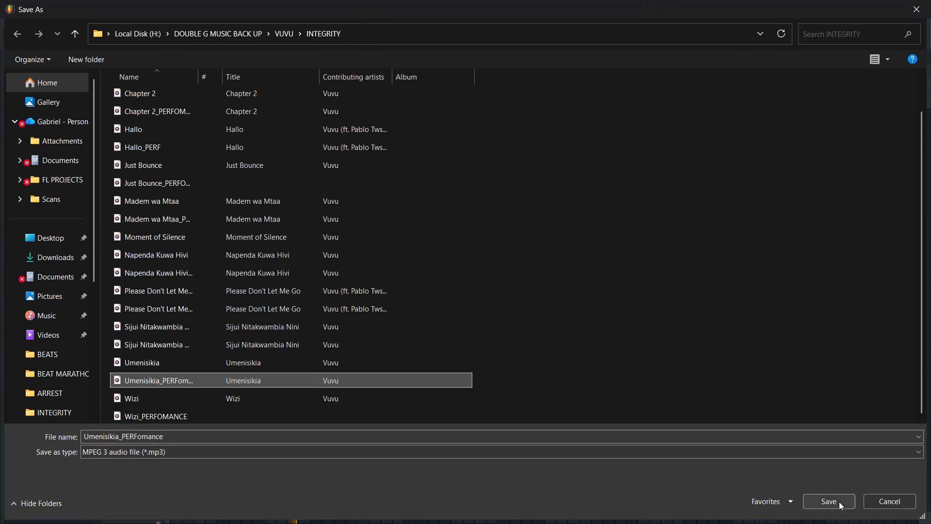
pyautogui.click(839, 502)
pyautogui.click(490, 268)
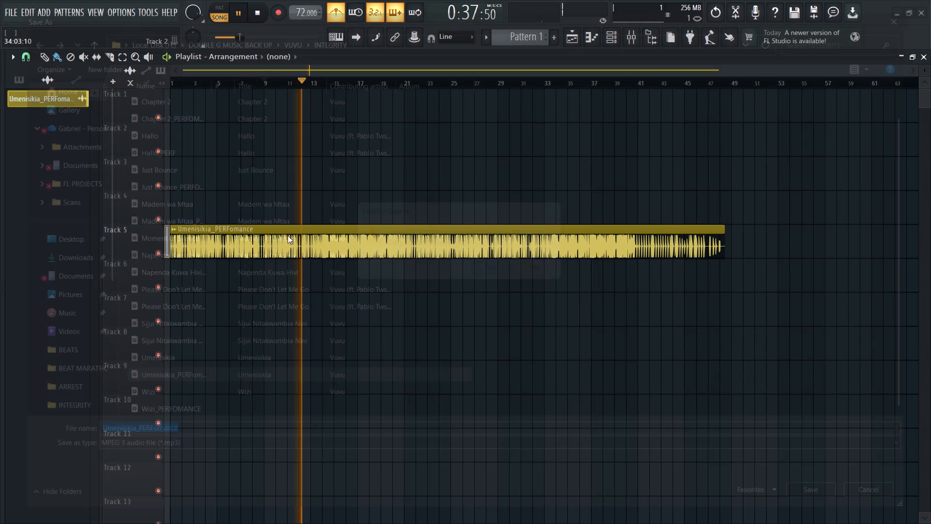
pyautogui.click(352, 155)
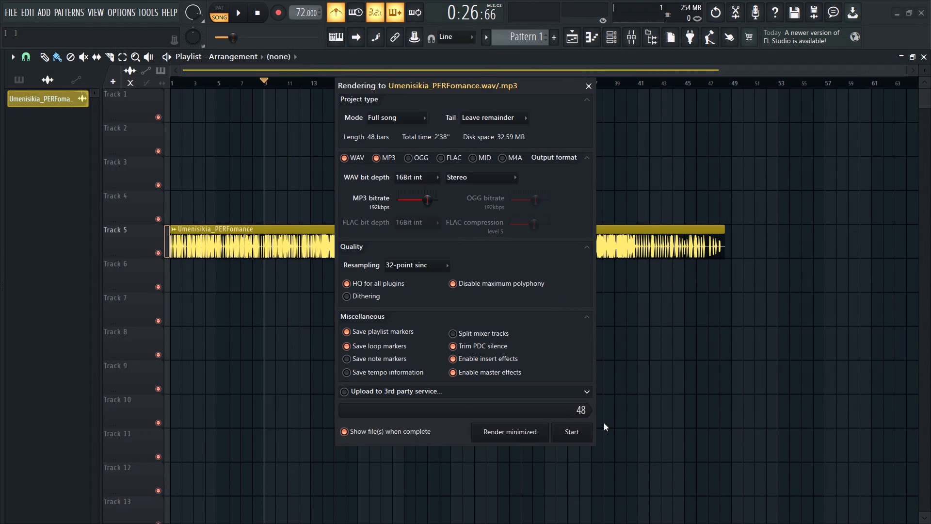
pyautogui.click(595, 425)
pyautogui.click(577, 441)
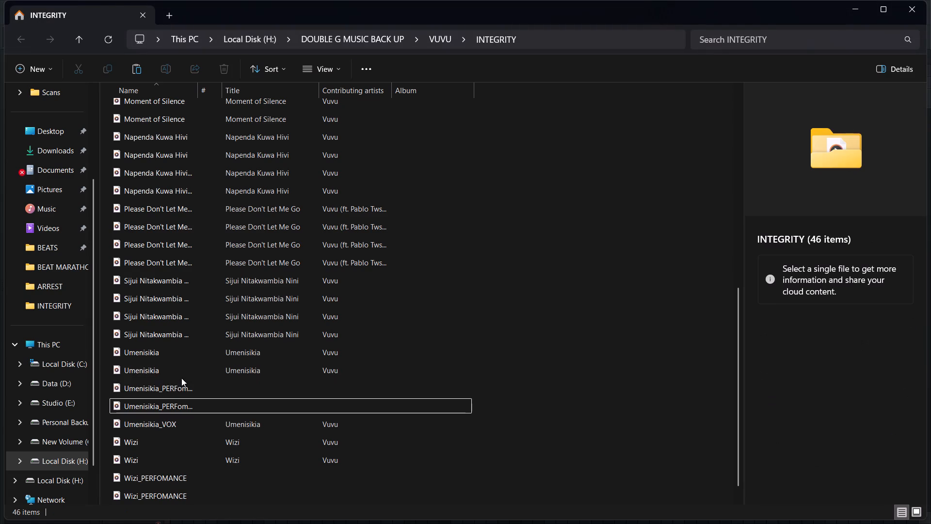
# Import the Sijui Nitakwambia Nini_PERFOMANCE MP3 from the INTEGRITY folder onto Track 8 of the playlist, starting at bar 1.
pyautogui.click(188, 312)
pyautogui.moveTo(188, 312); pyautogui.dragTo(215, 335)
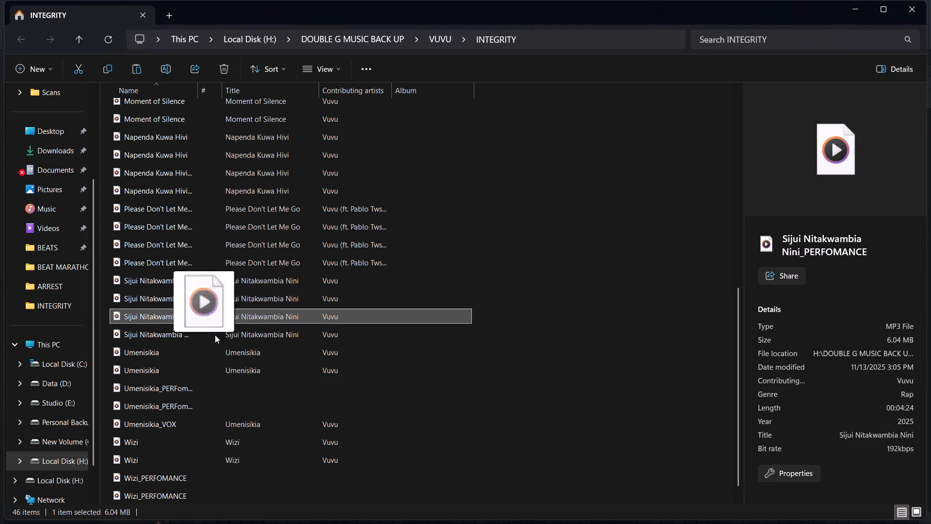
pyautogui.moveTo(215, 335); pyautogui.dragTo(454, 521)
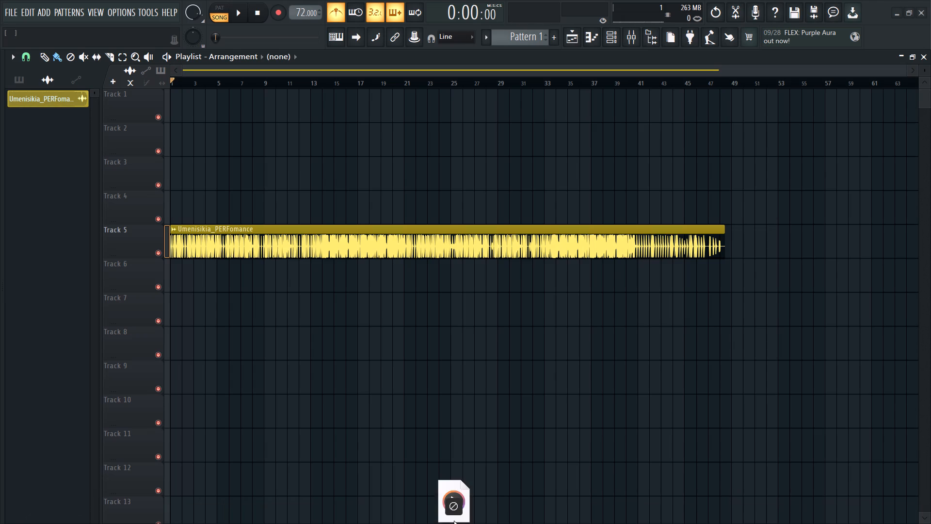
pyautogui.moveTo(454, 521); pyautogui.dragTo(345, 341)
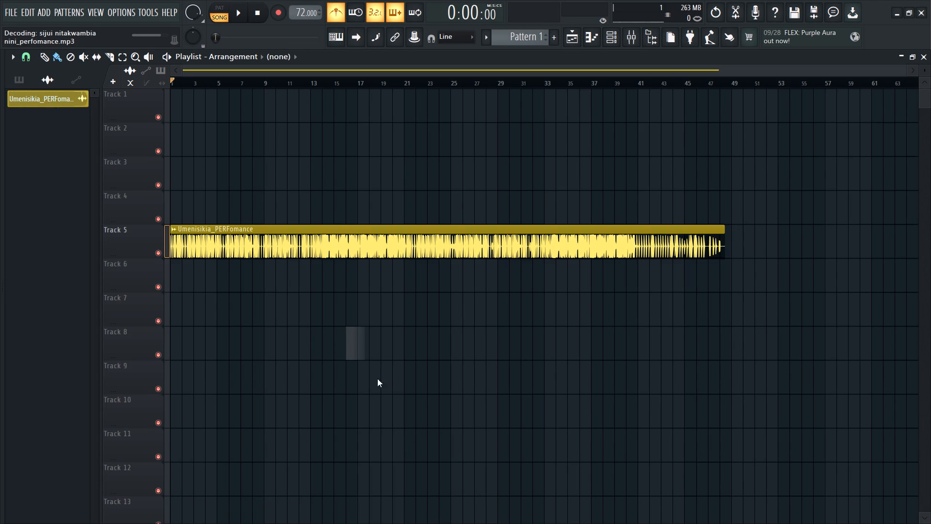
pyautogui.moveTo(401, 336); pyautogui.dragTo(162, 326)
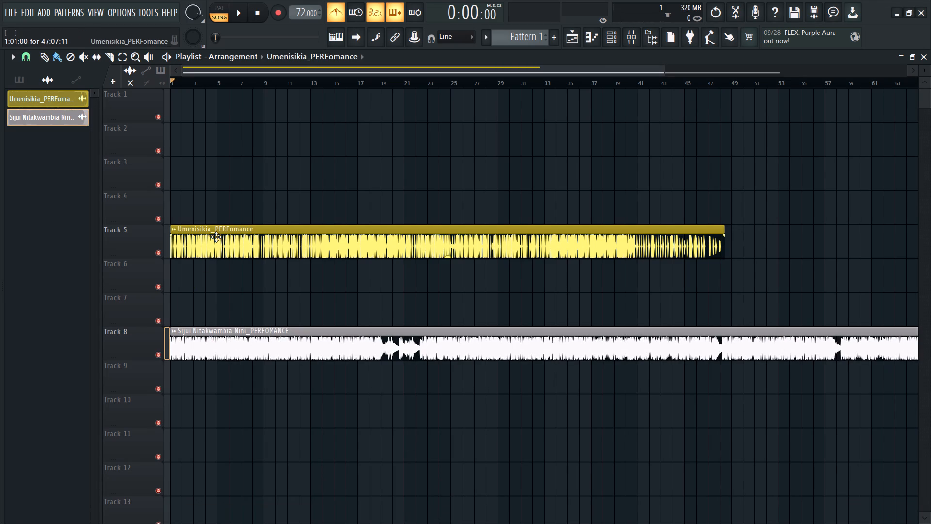
# Delete the Umenisikia_PERFomance audio clip from the project.
pyautogui.click(216, 237)
pyautogui.rightClick(79, 96)
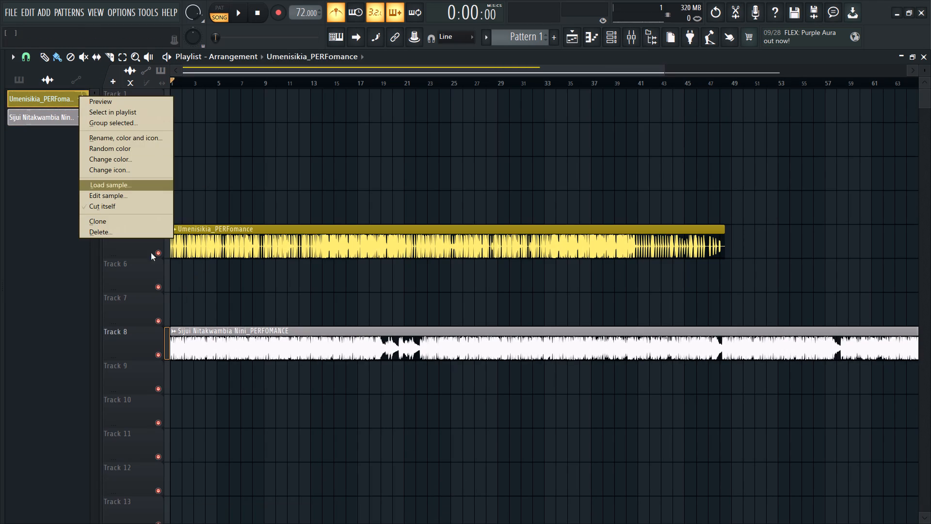
pyautogui.click(145, 230)
# Play Sijui Nitakwambia Nini_PERFOMANCE from the start.
pyautogui.press('space')
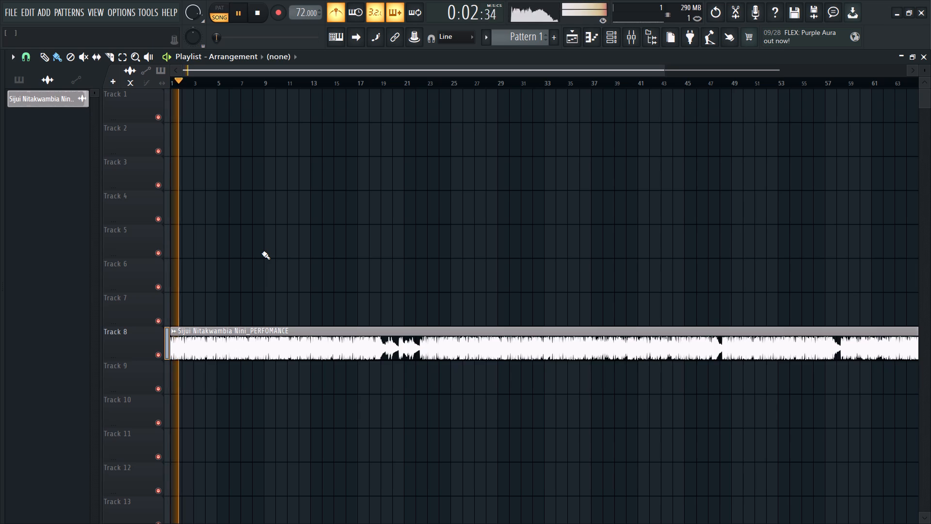
# Render the full song minimized as Sijui Nitakwambia Nini_PERFOMANCE in the INTEGRITY folder, replacing the existing MP3 and adding WAV output.
pyautogui.hotkey('ctrl', 'shift', 'r')
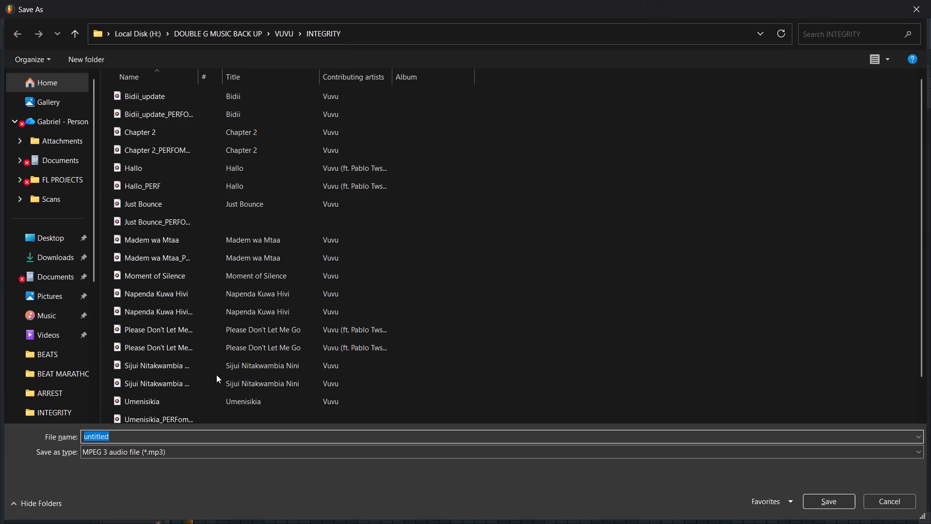
pyautogui.scroll(-5, 216, 375)
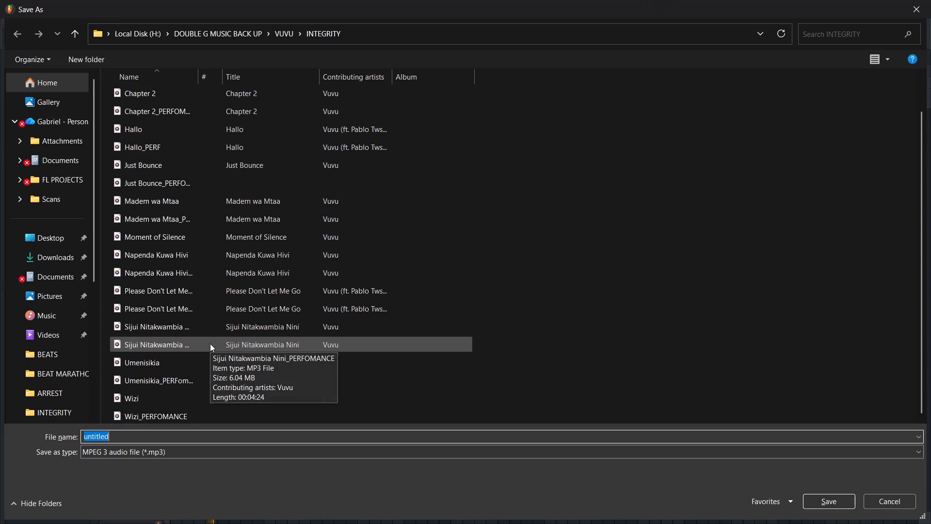
pyautogui.click(210, 344)
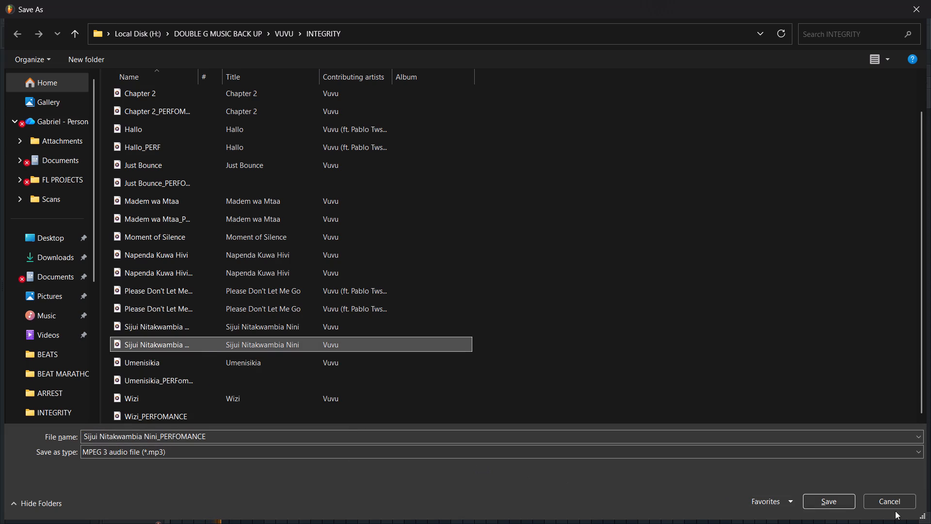
pyautogui.click(840, 508)
pyautogui.click(509, 277)
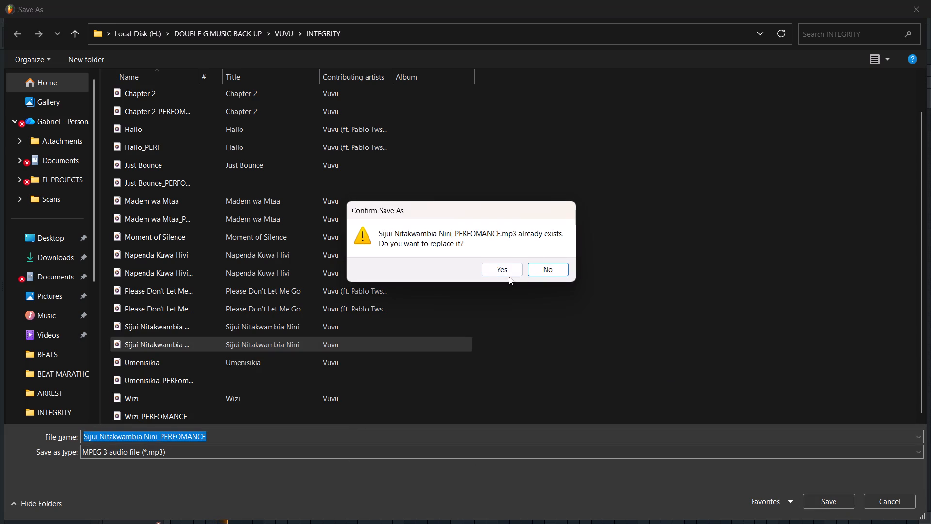
pyautogui.click(509, 267)
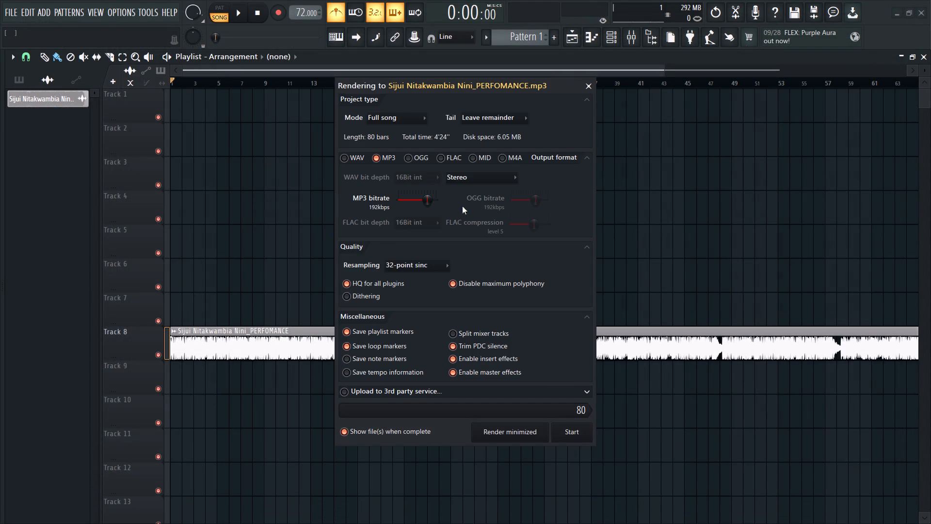
pyautogui.click(348, 160)
pyautogui.click(572, 433)
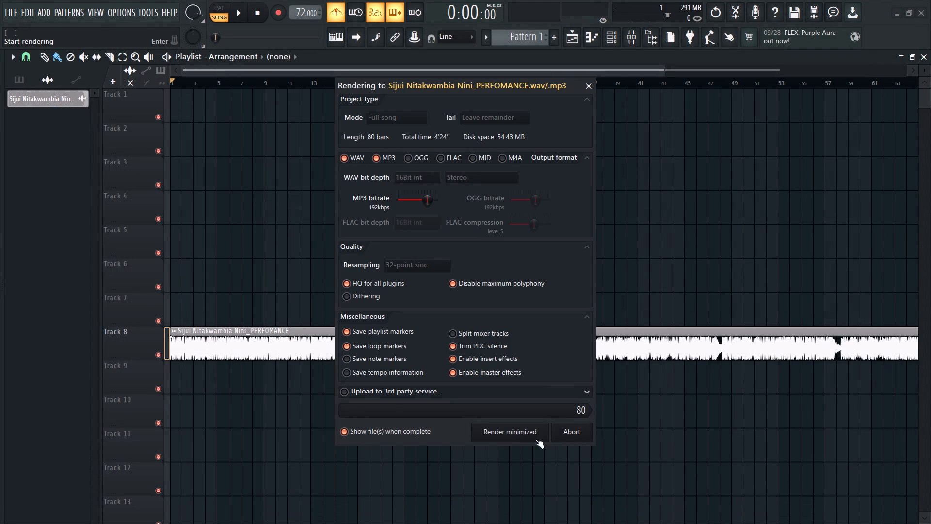
pyautogui.click(513, 434)
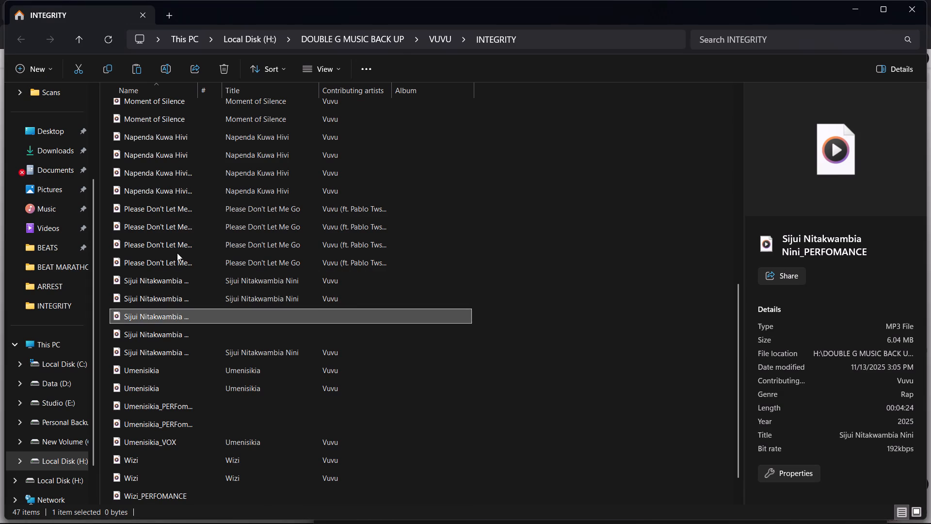
# Select the Please Don't Let Me Go_PERFOMANCE MP3 in the INTEGRITY folder.
pyautogui.scroll(1, 174, 253)
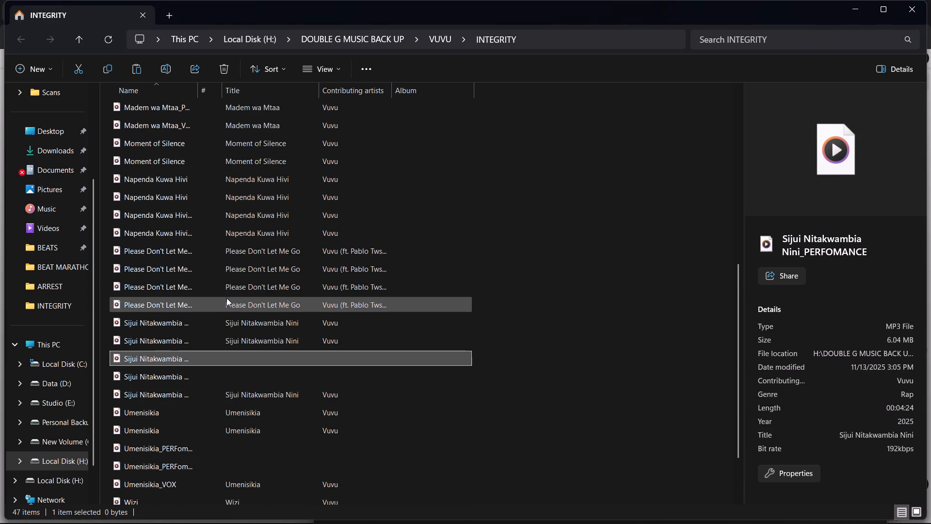
pyautogui.scroll(2, 222, 292)
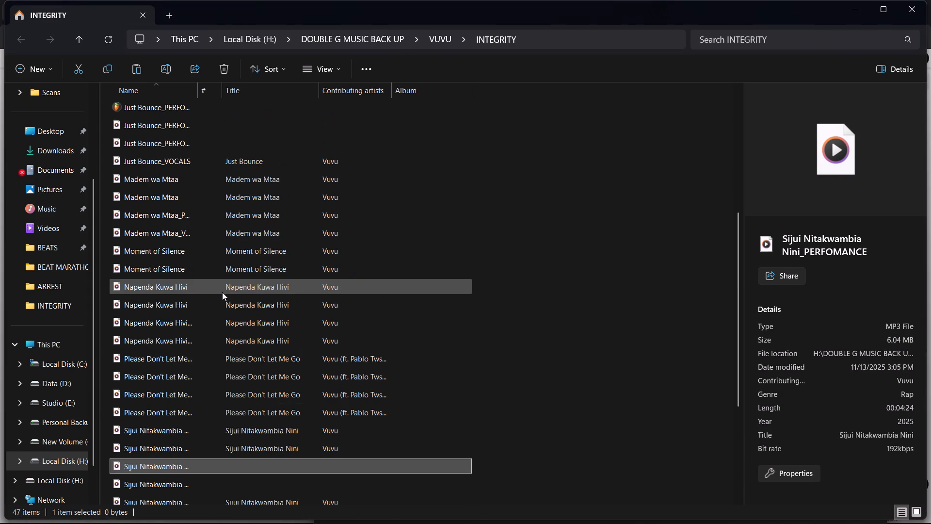
pyautogui.scroll(-2, 222, 292)
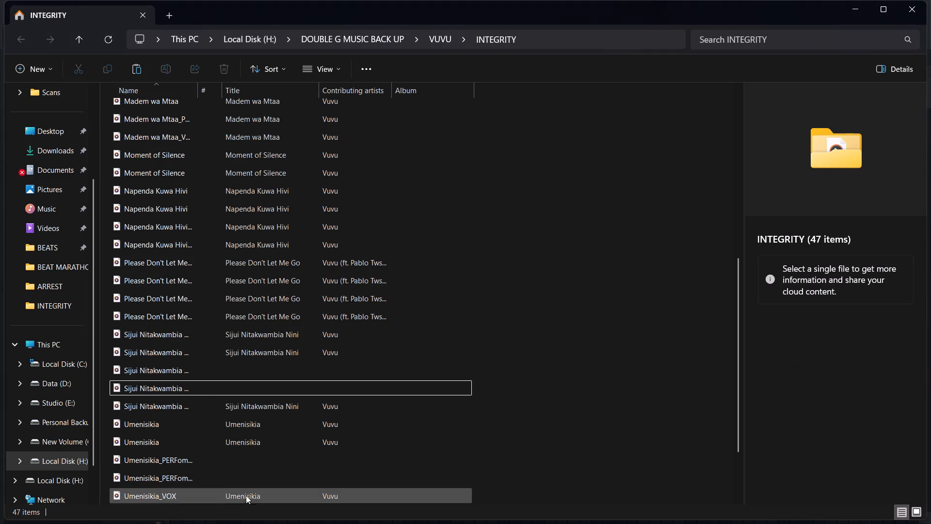
pyautogui.click(167, 299)
pyautogui.click(148, 298)
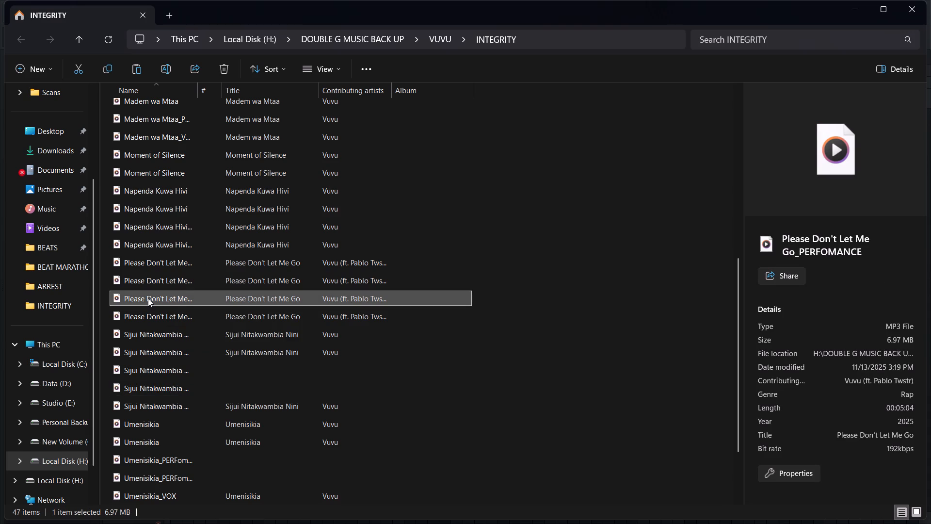
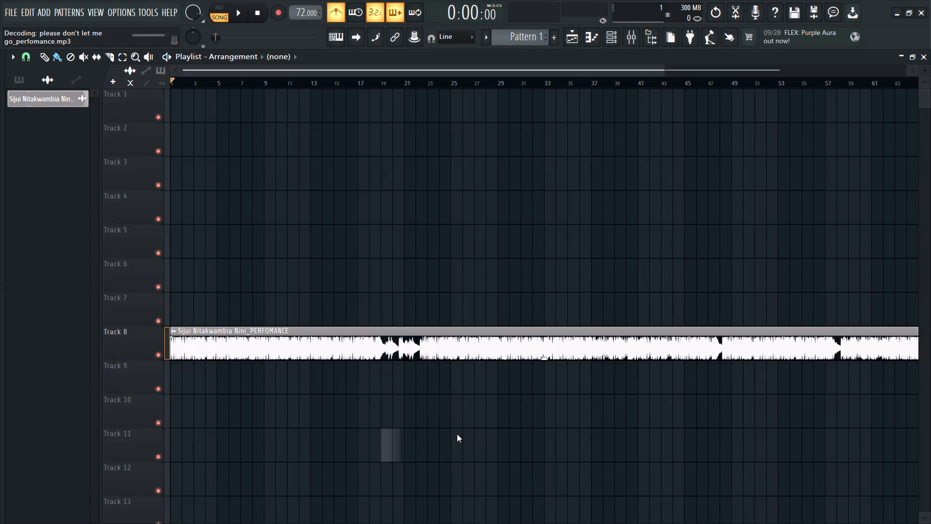
# Move the Please Don't Let Me Go_PERFOMANCE clip to the start of the playlist on Track 10.
pyautogui.moveTo(472, 450); pyautogui.dragTo(243, 424)
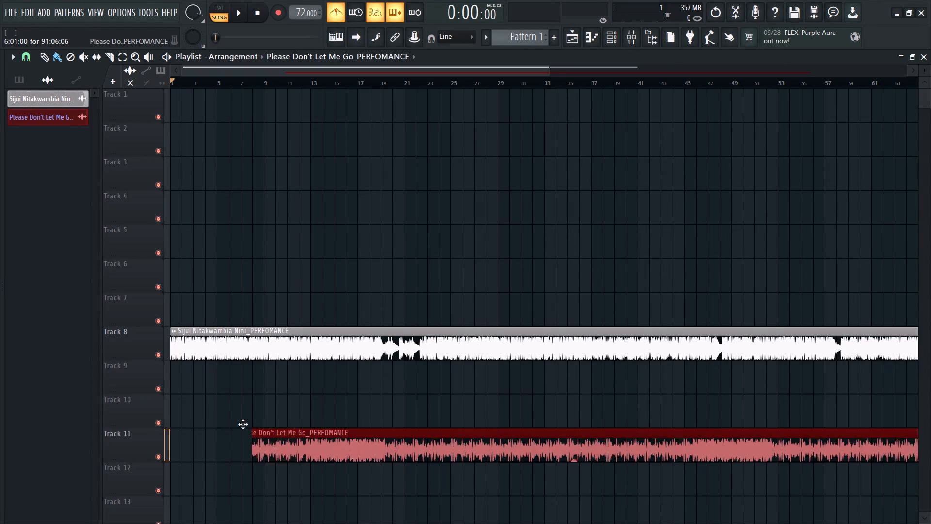
pyautogui.moveTo(243, 424); pyautogui.dragTo(61, 408)
# Delete the Sijui Nitakwambia Nini_PERFOMANCE audio clip from the project.
pyautogui.click(238, 341)
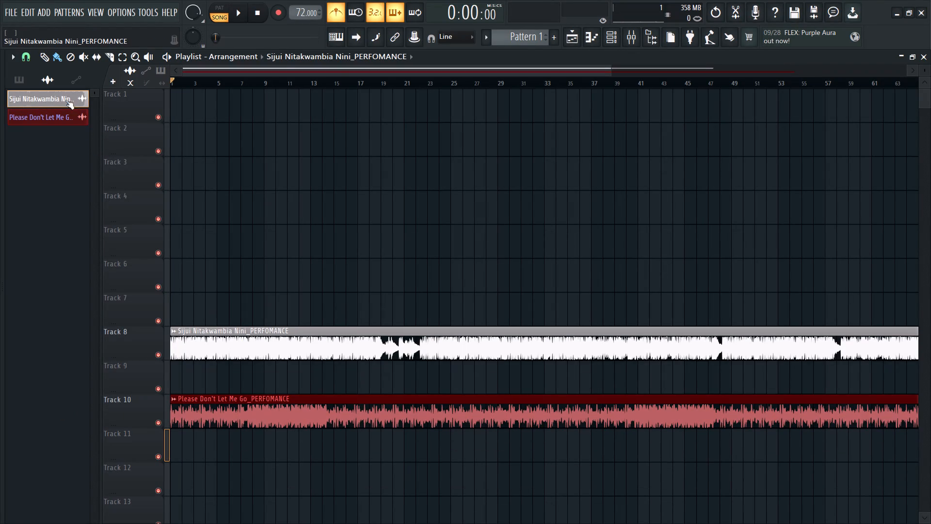
pyautogui.rightClick(56, 98)
pyautogui.click(137, 237)
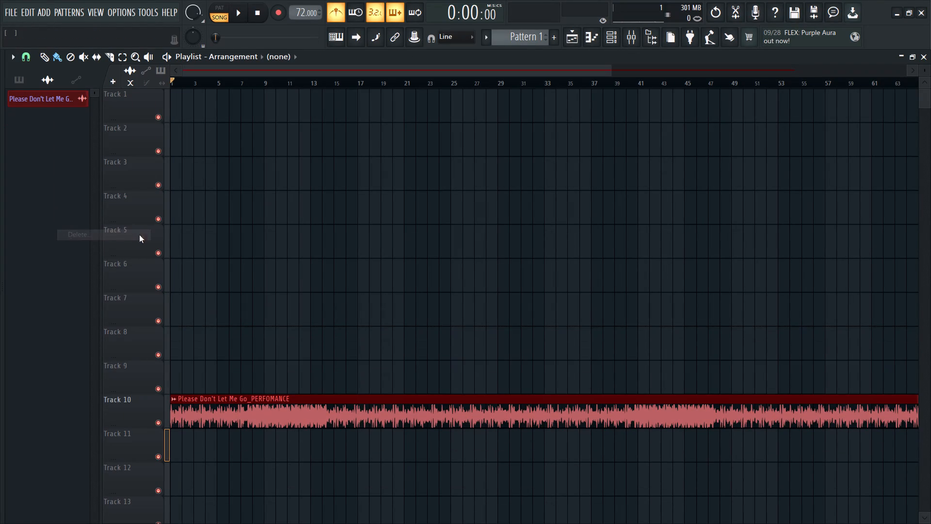
# Move the Please Don't Let Me Go_PERFOMANCE clip up to Track 5, keeping it at bar 1.
pyautogui.scroll(-3, 257, 275)
pyautogui.moveTo(258, 314); pyautogui.dragTo(150, 120)
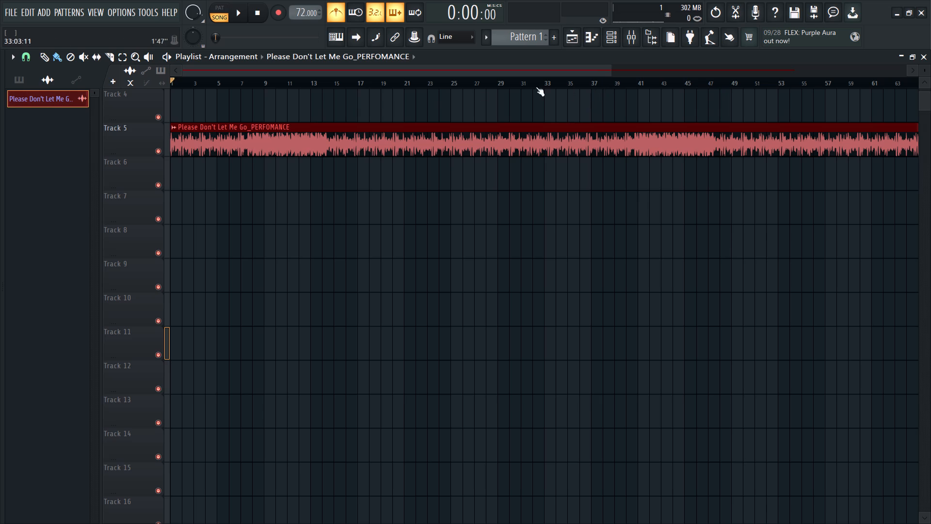
# Play Please Don't Let Me Go_PERFOMANCE from the start.
pyautogui.click(251, 21)
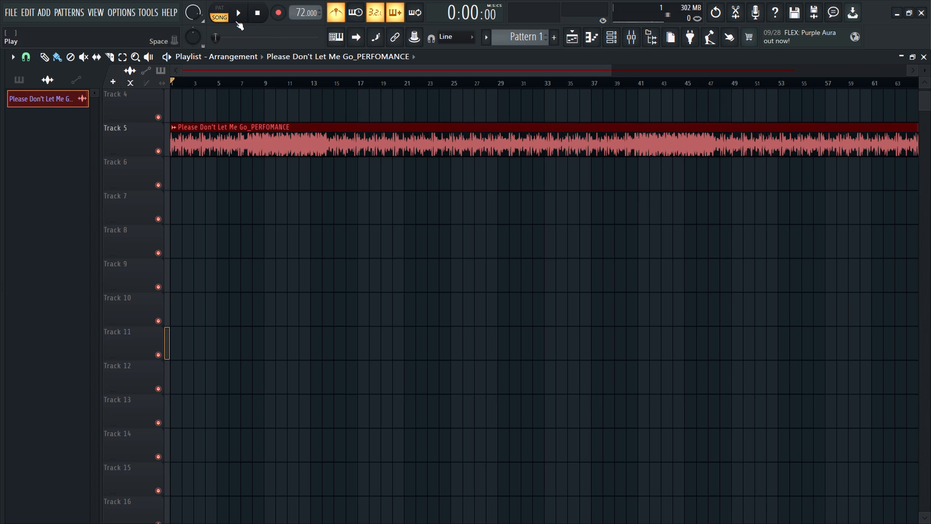
pyautogui.click(235, 21)
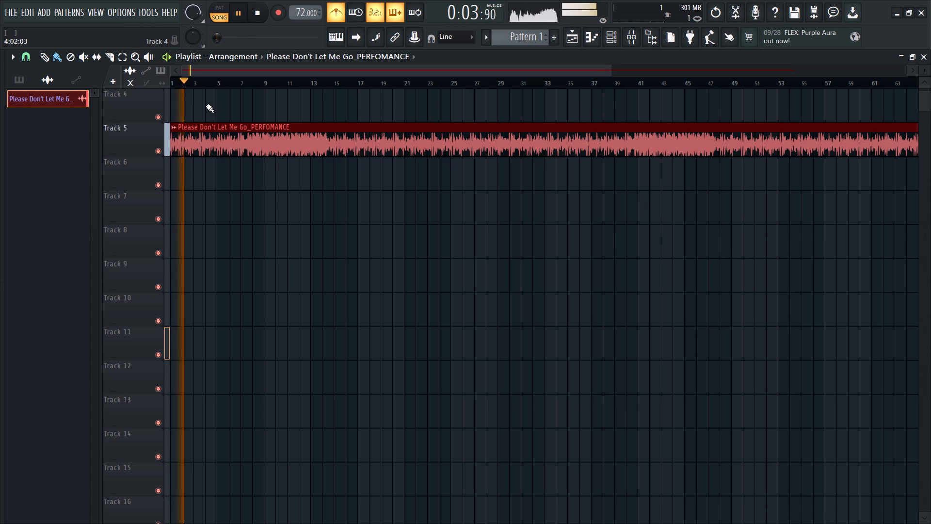
# Render the full song as Please Don't Let Me Go_PERFOMANCE in the INTEGRITY folder, replacing the existing MP3 and adding WAV output.
pyautogui.hotkey('ctrl', 'shift', 'r')
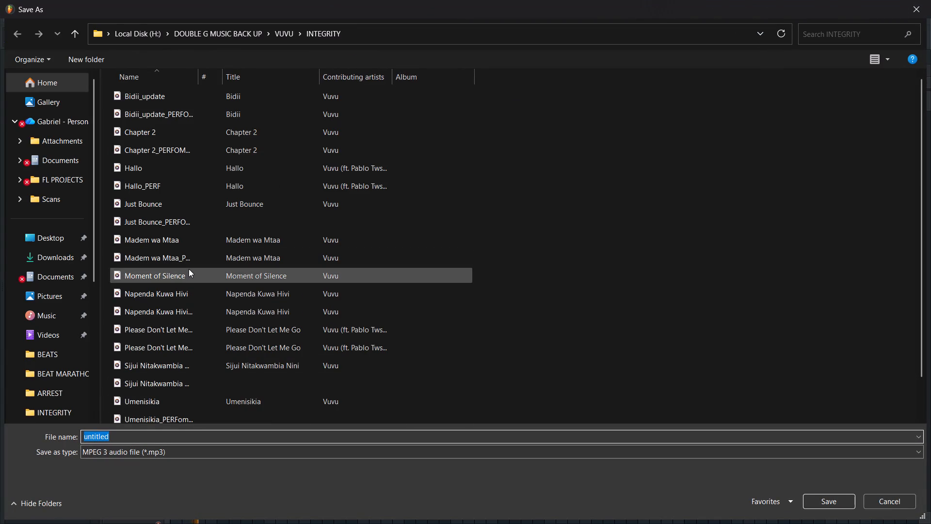
pyautogui.click(197, 344)
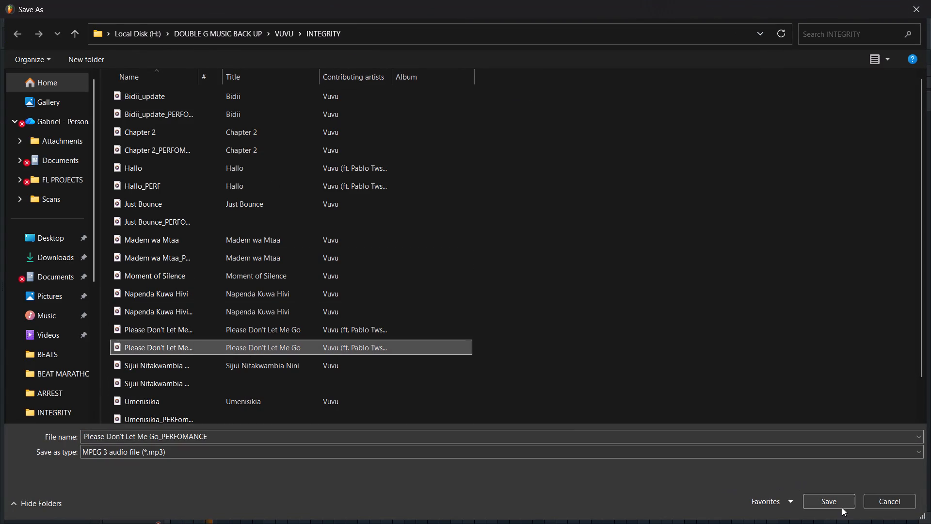
pyautogui.click(842, 508)
pyautogui.click(500, 263)
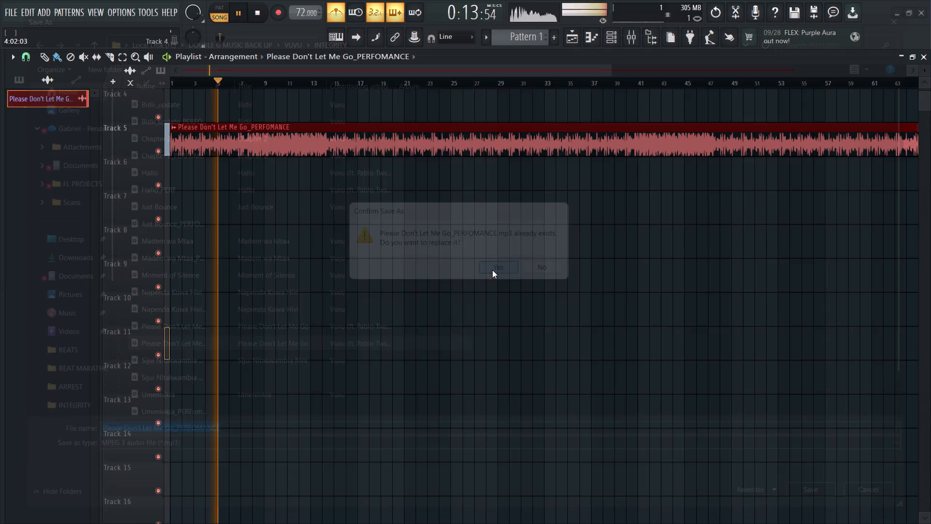
pyautogui.click(350, 159)
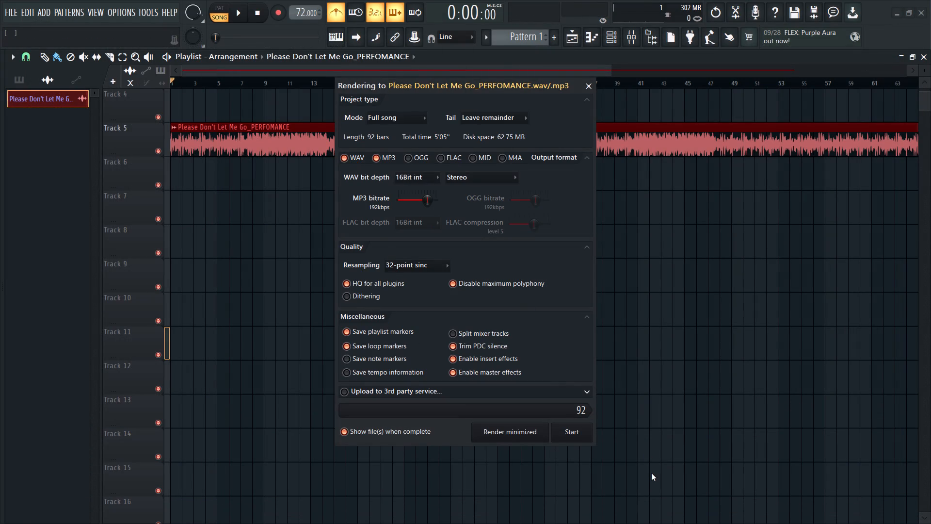
pyautogui.click(579, 432)
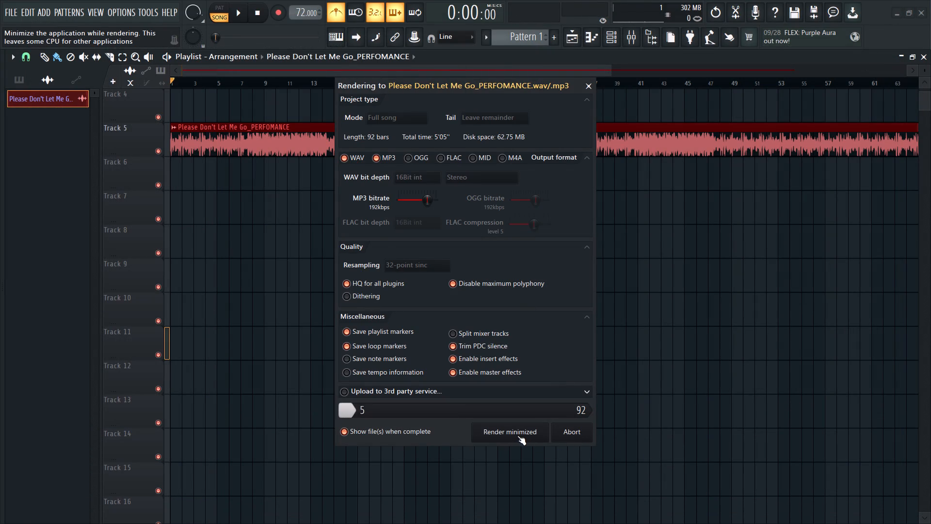
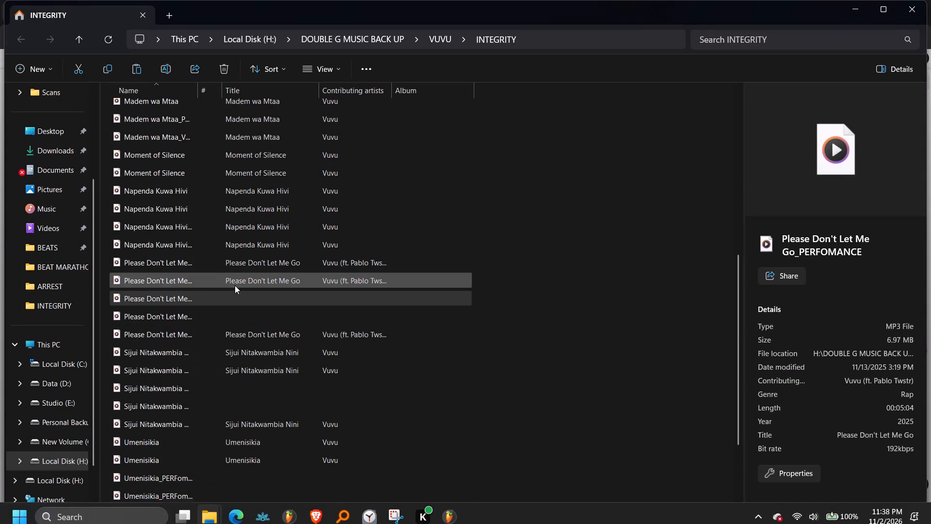
# Find and select the Napenda Kuwa Hivi_PERFOMANCE MP3 in the INTEGRITY folder.
pyautogui.scroll(1, 234, 277)
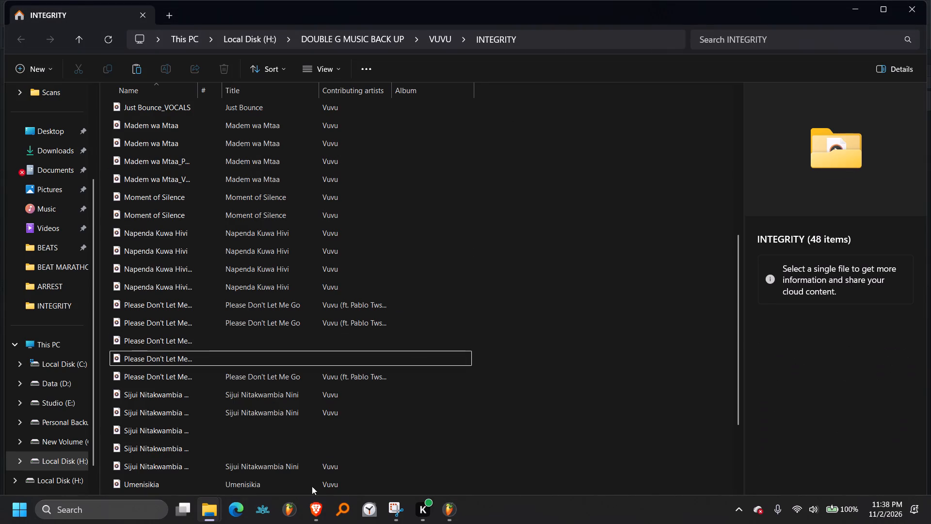
pyautogui.click(173, 285)
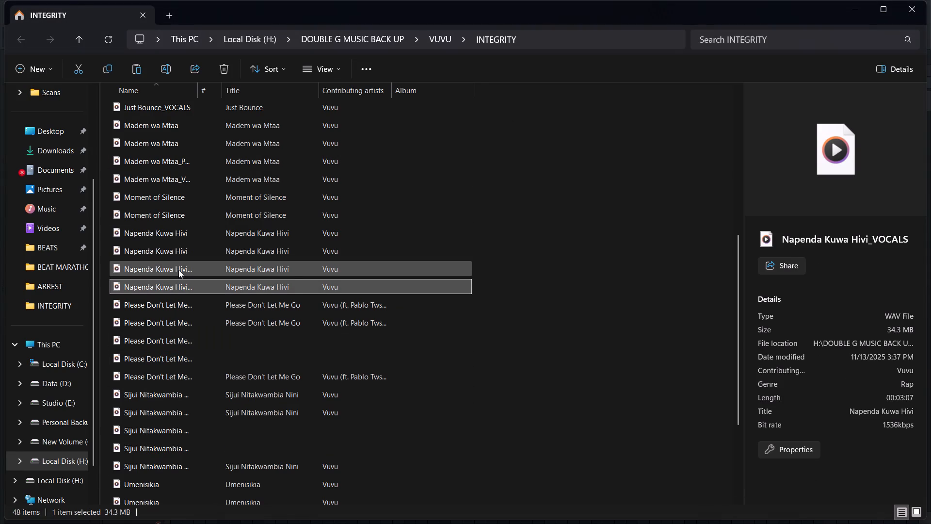
pyautogui.click(178, 270)
pyautogui.click(178, 270)
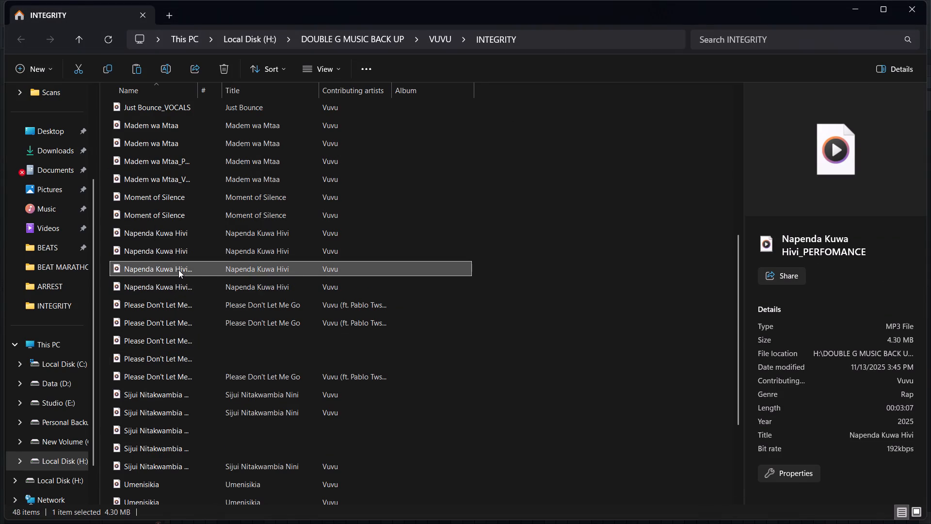
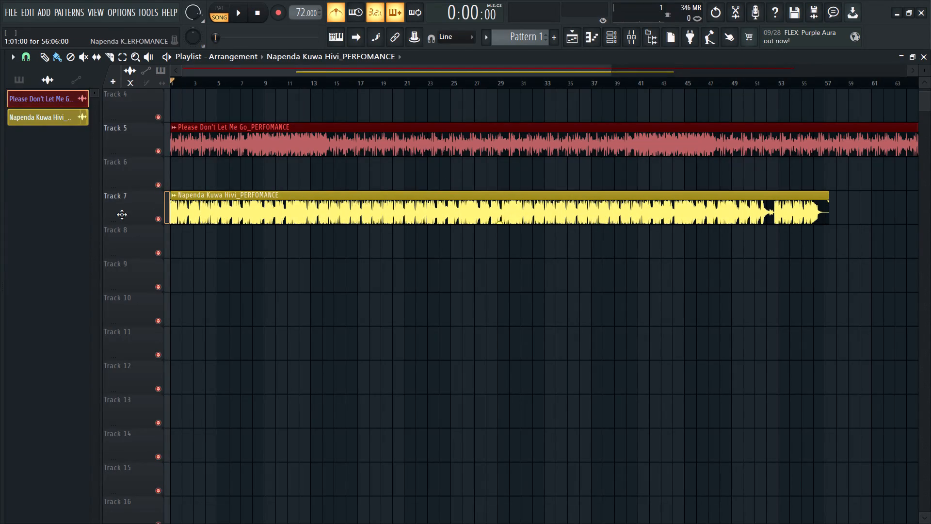
# Delete the Please Don't Let Me Go_PERFOMANCE audio clip from the project, keeping only the Napenda Kuwa Hivi_PERFOMANCE clip.
pyautogui.click(222, 141)
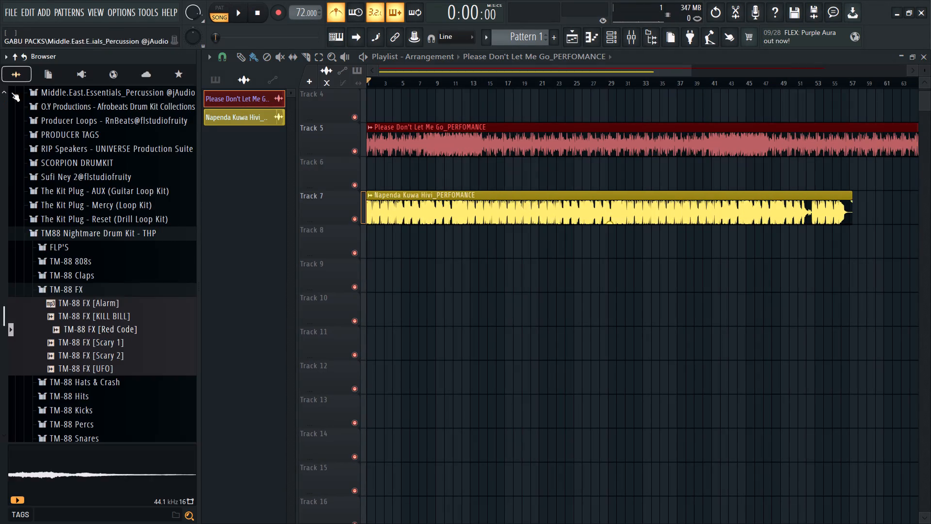
pyautogui.rightClick(76, 99)
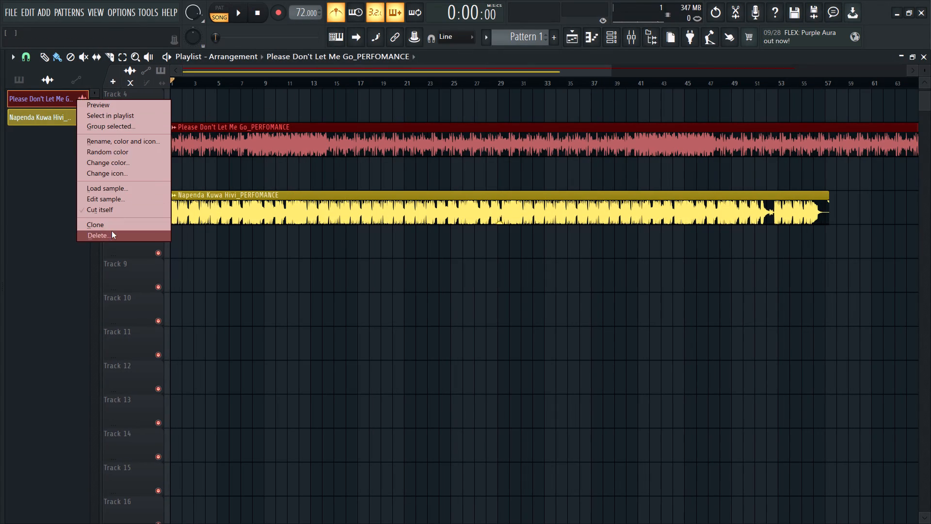
pyautogui.click(112, 231)
pyautogui.click(234, 200)
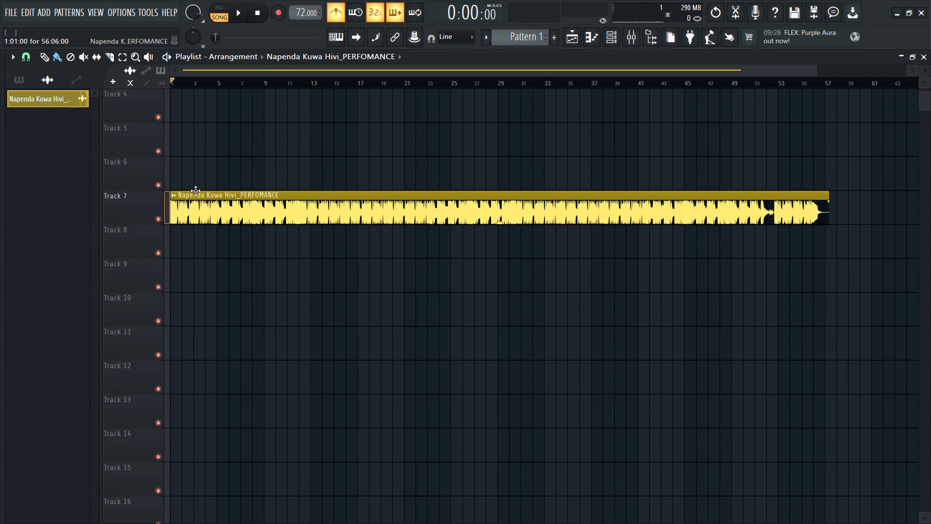
# Render the song to the INTEGRITY folder under the existing Napenda Kuwa Hivi_PERFOMANCE MP3's name, accepting replacement and enabling WAV output.
pyautogui.hotkey('ctrl', 'shift', 'r')
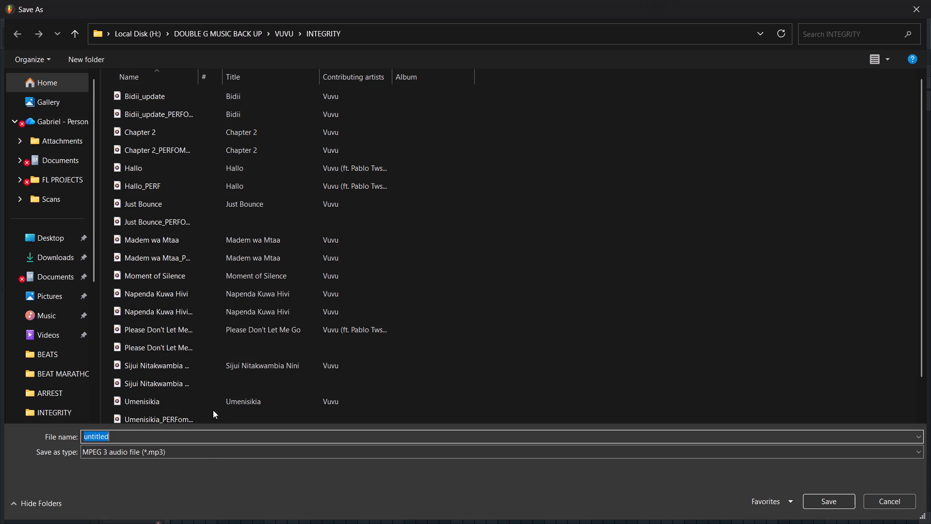
pyautogui.click(198, 453)
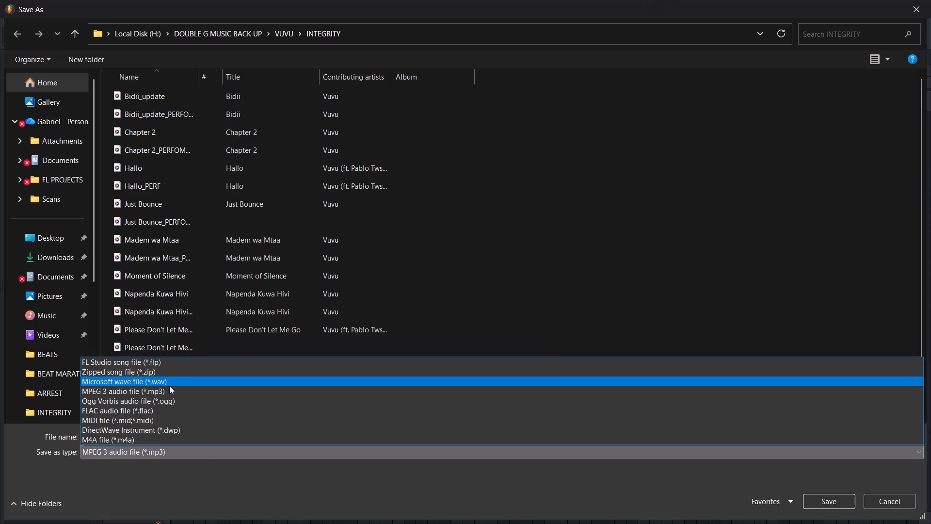
pyautogui.click(169, 386)
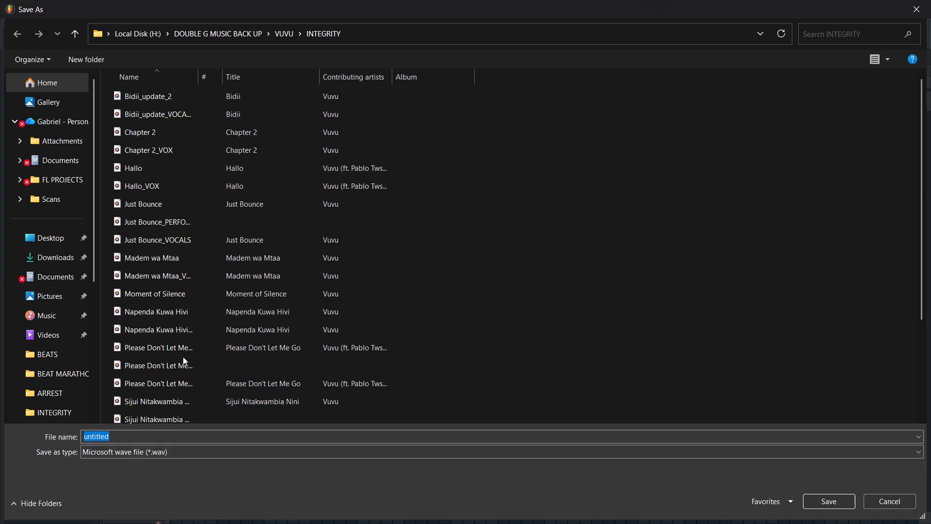
pyautogui.click(190, 339)
pyautogui.click(187, 312)
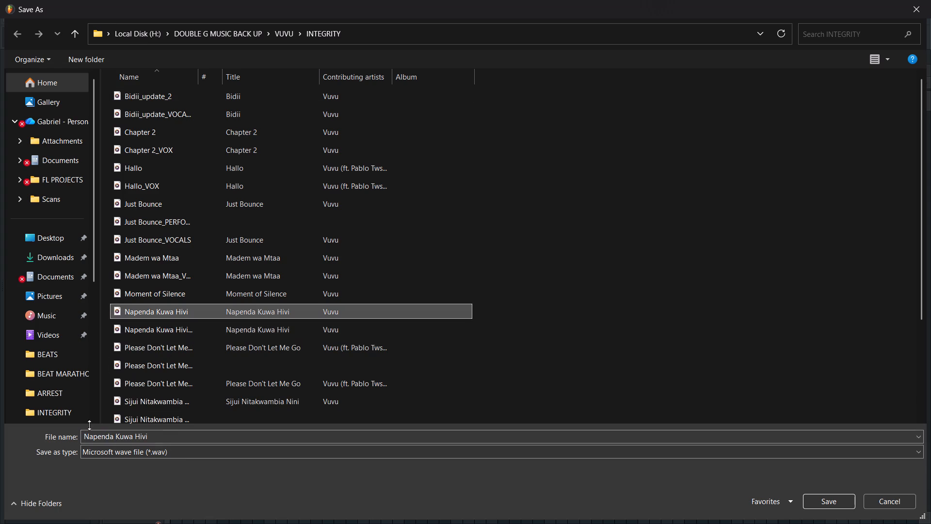
pyautogui.click(161, 453)
pyautogui.click(163, 390)
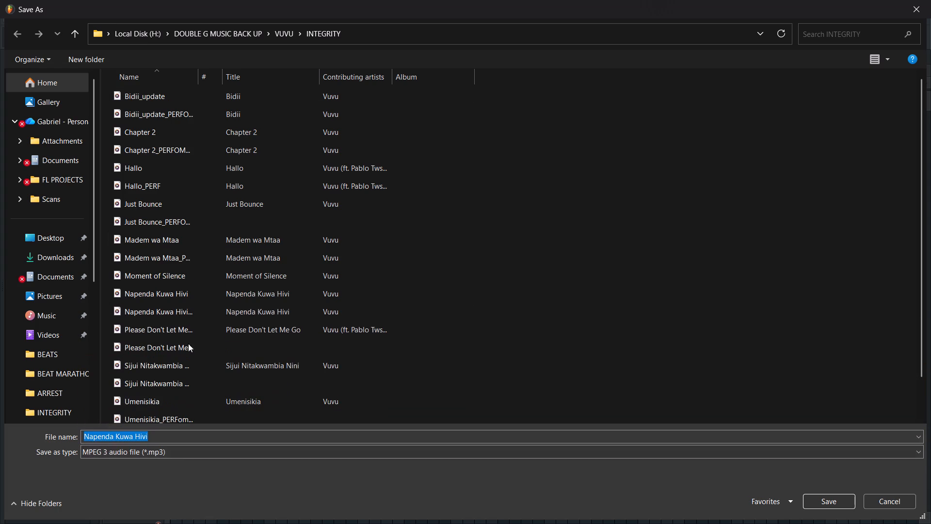
pyautogui.click(193, 310)
pyautogui.click(812, 501)
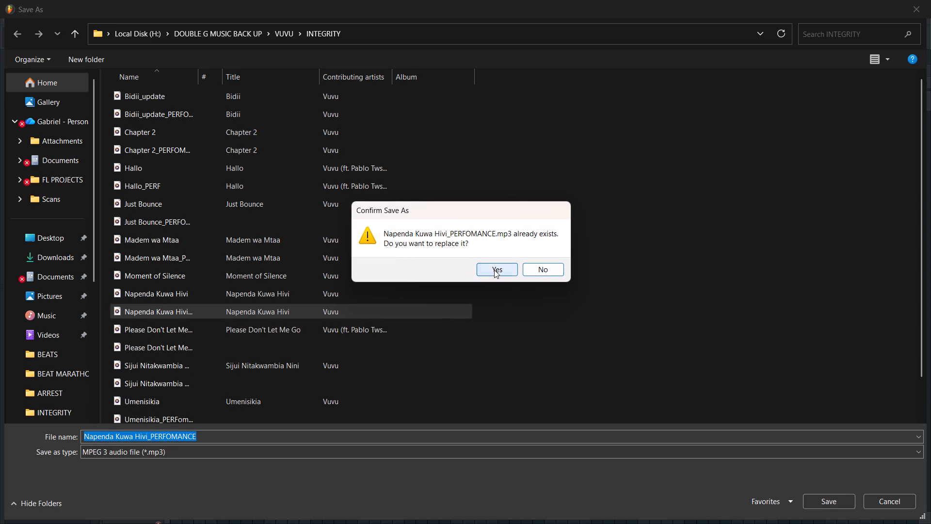
pyautogui.click(494, 270)
pyautogui.click(348, 175)
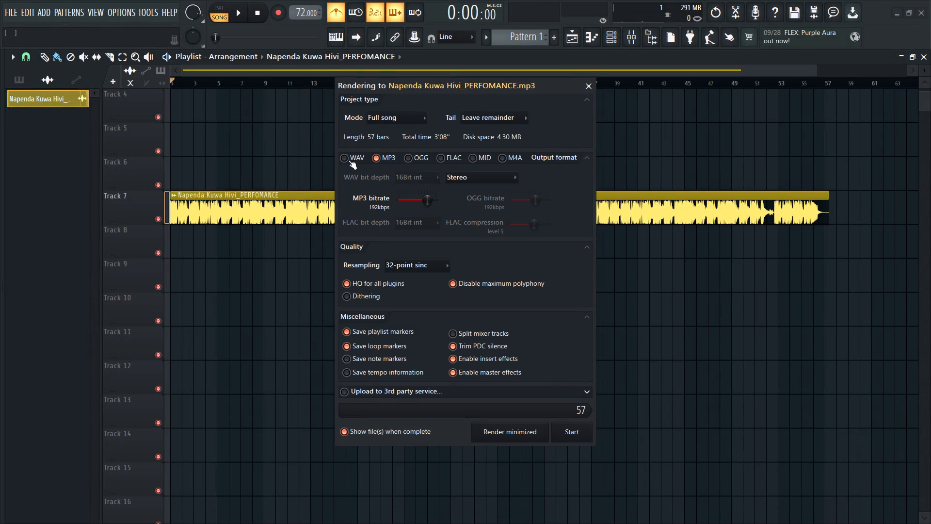
pyautogui.click(348, 160)
pyautogui.click(586, 438)
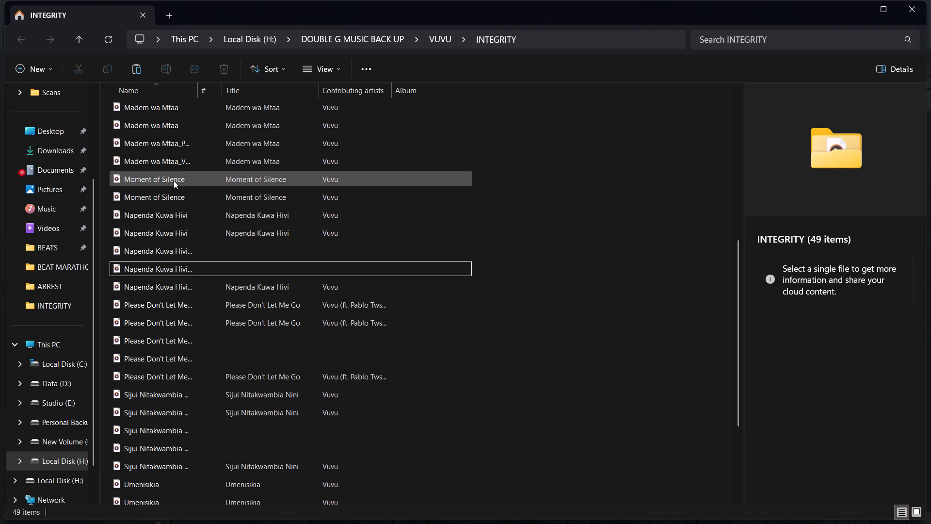
# Find the Madem wa Mtaa_PERFOM MP3 in the INTEGRITY folder and place it at the start of Track 11 in FL Studio.
pyautogui.scroll(1, 184, 199)
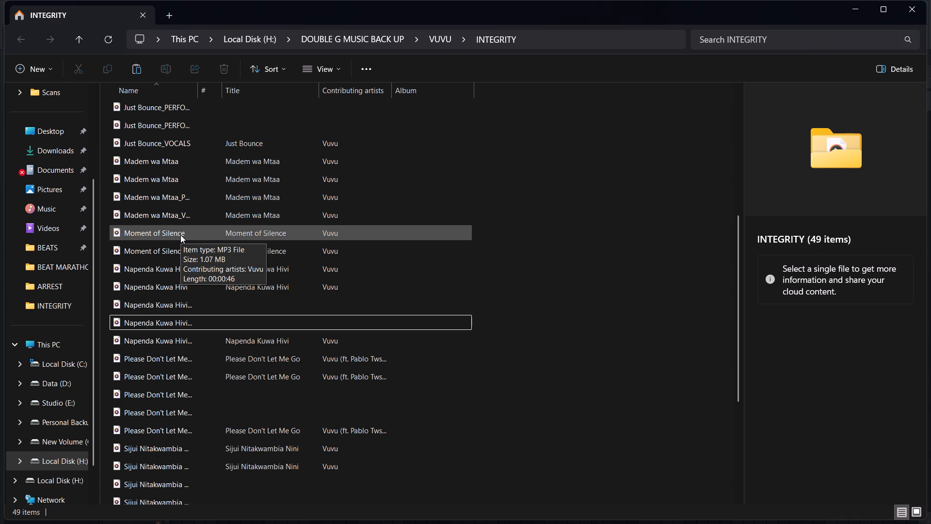
pyautogui.click(149, 204)
pyautogui.scroll(1, 161, 199)
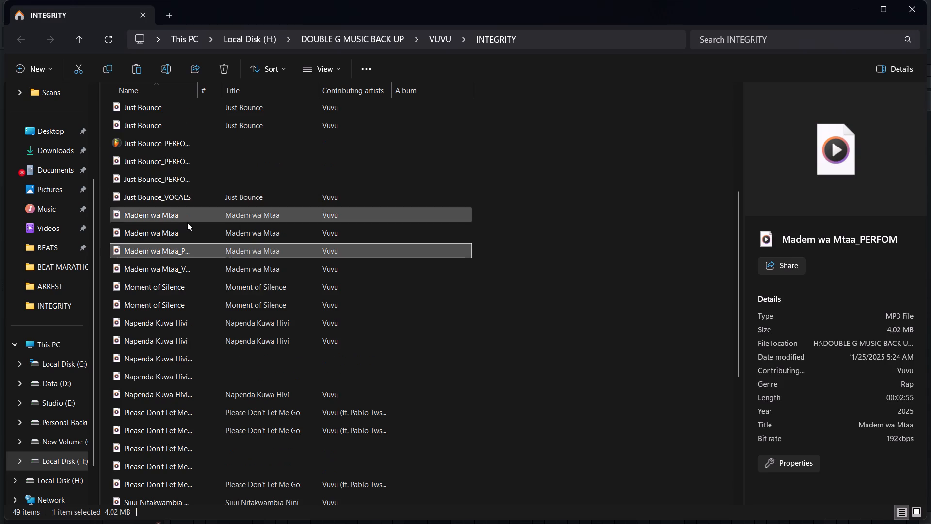
pyautogui.moveTo(172, 250); pyautogui.dragTo(217, 284)
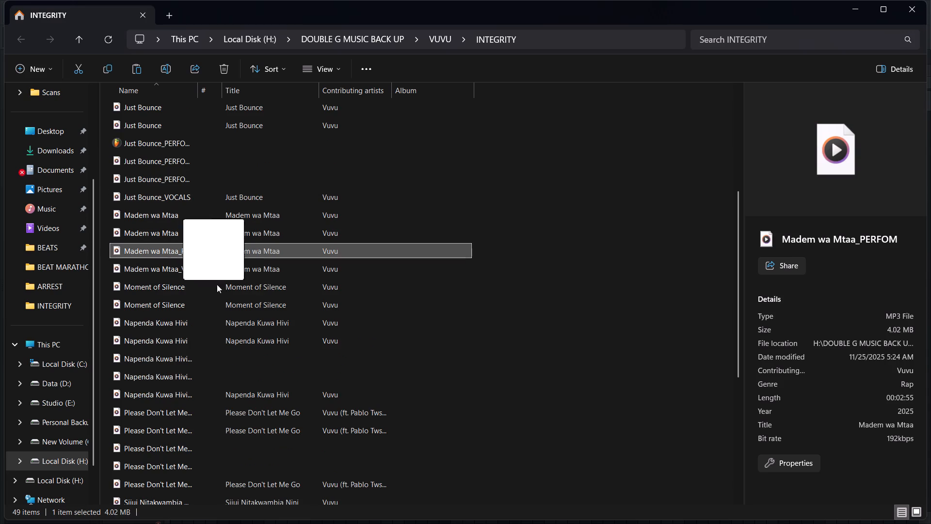
pyautogui.moveTo(217, 284); pyautogui.dragTo(447, 521)
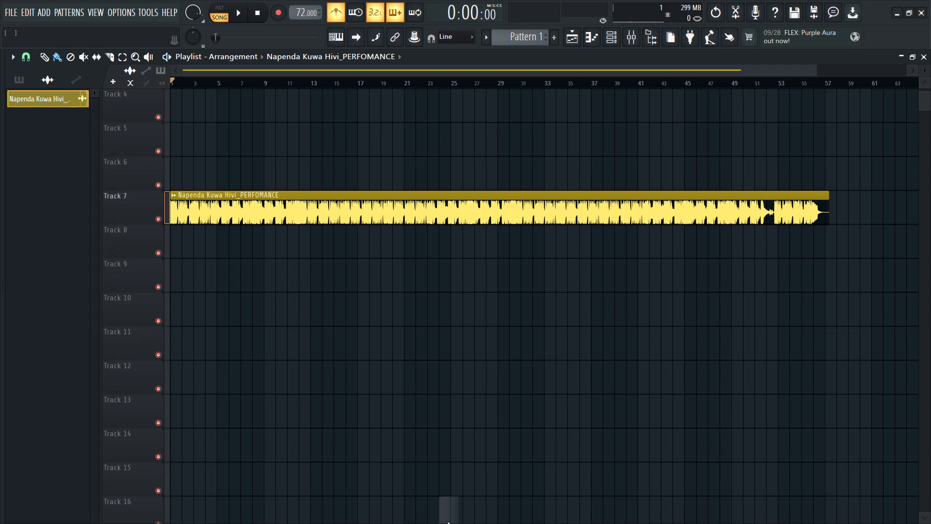
pyautogui.moveTo(447, 521); pyautogui.dragTo(304, 369)
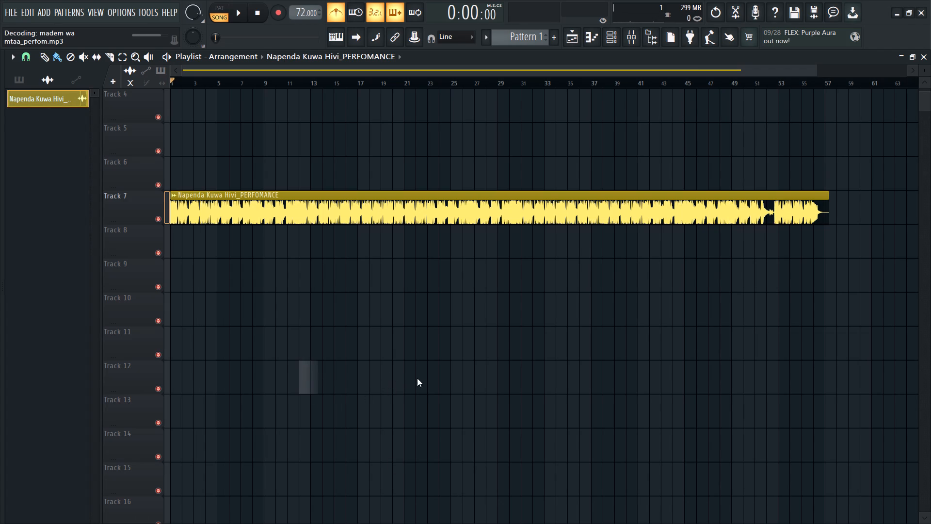
pyautogui.moveTo(415, 388); pyautogui.dragTo(241, 332)
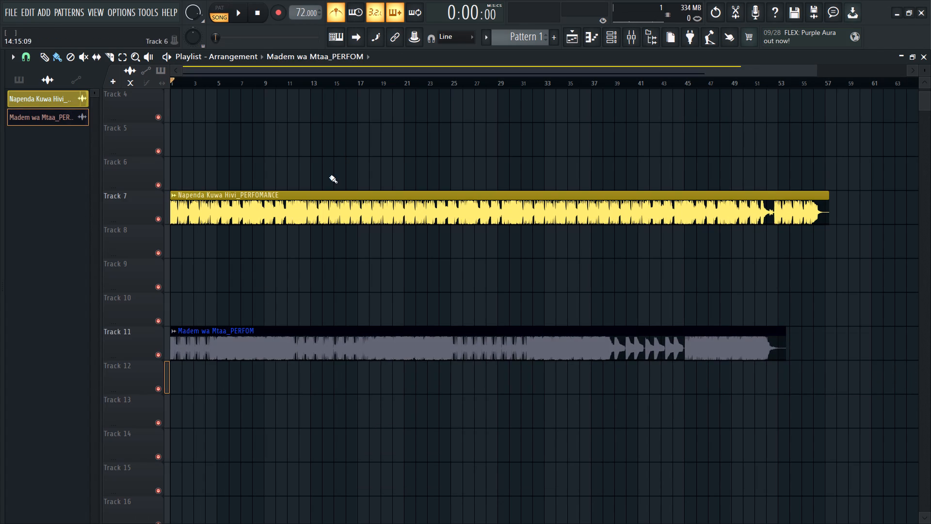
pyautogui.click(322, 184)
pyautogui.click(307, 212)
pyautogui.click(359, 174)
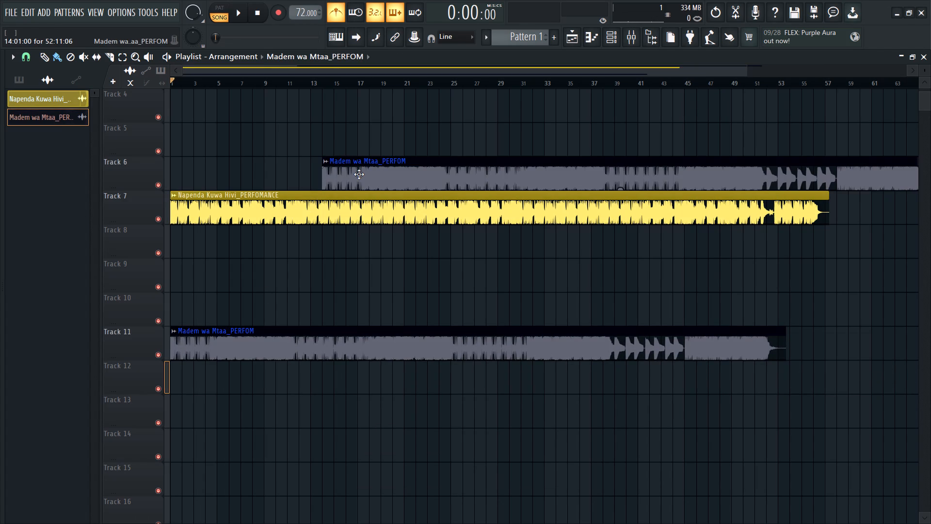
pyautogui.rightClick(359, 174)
# Delete the Napenda Kuwa Hivi_PERFOMANCE audio clip from the project.
pyautogui.click(325, 203)
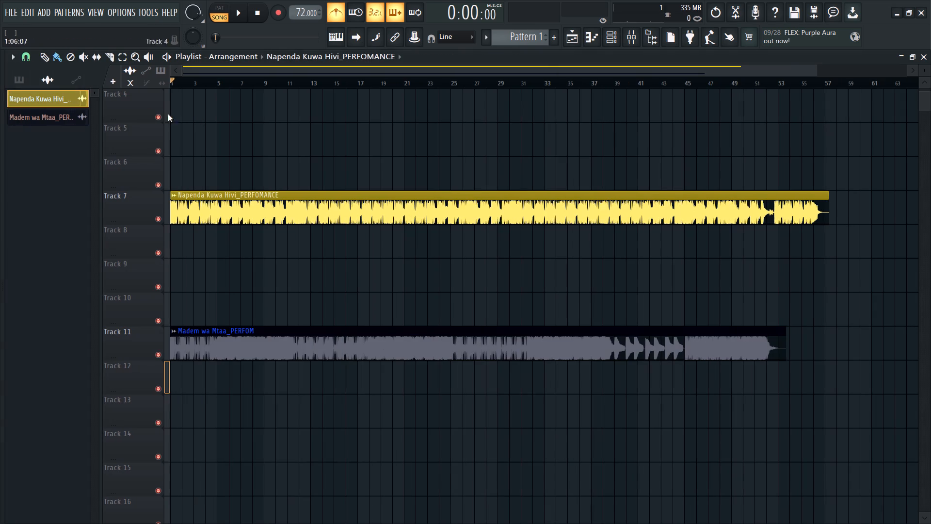
pyautogui.rightClick(58, 99)
pyautogui.click(107, 240)
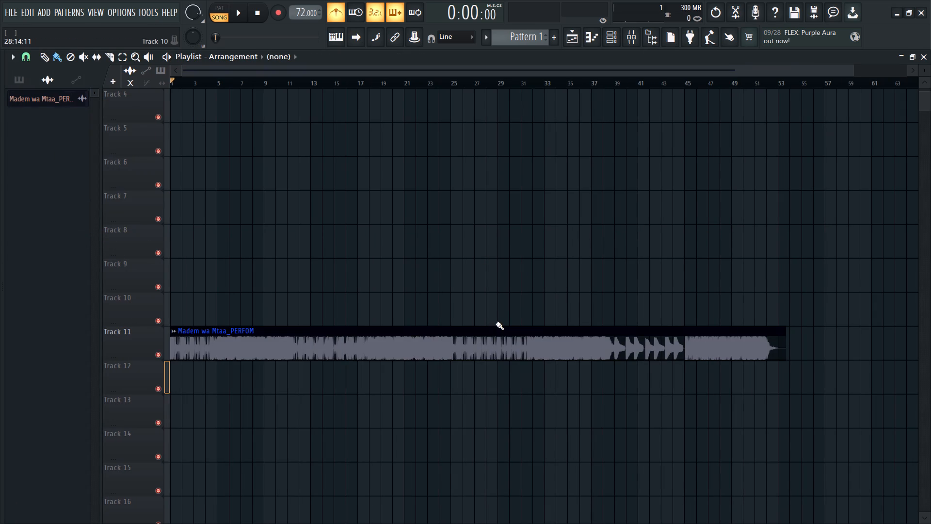
# Render the song to the INTEGRITY folder under the existing Madem wa Mtaa_PERFOM MP3's name, accepting replacement and enabling WAV output.
pyautogui.hotkey('ctrl', 'shift', 'r')
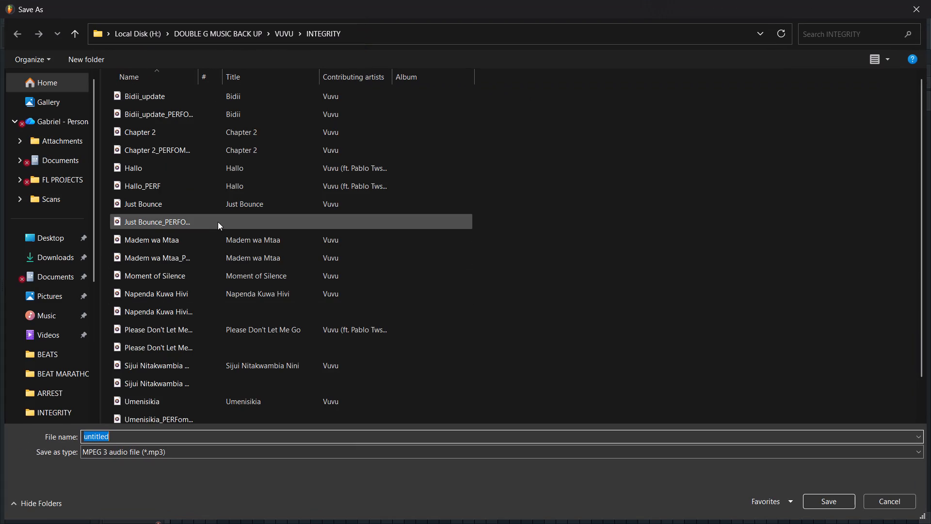
pyautogui.scroll(3, 216, 265)
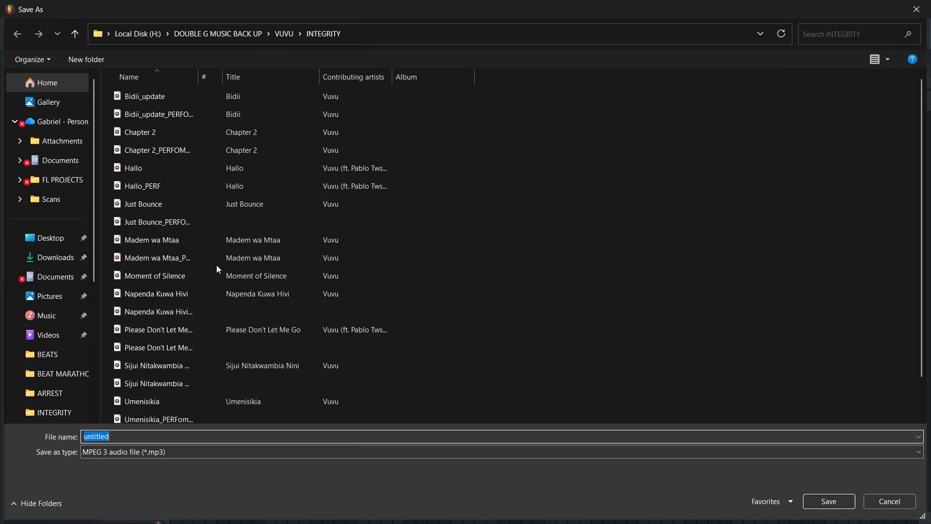
pyautogui.click(186, 255)
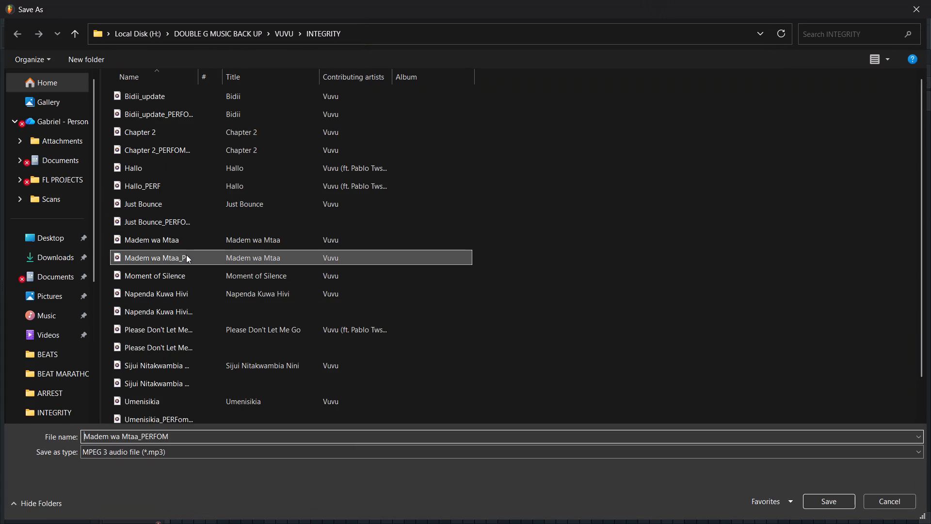
pyautogui.click(830, 500)
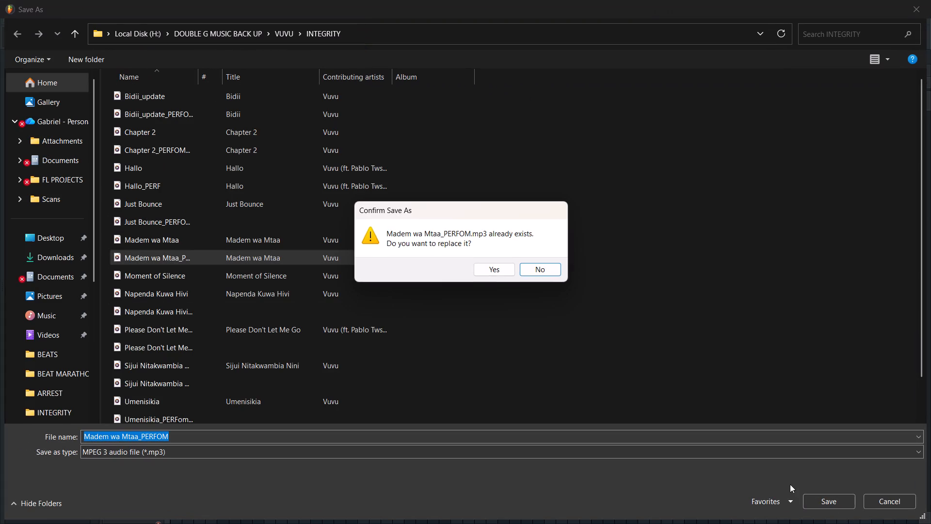
pyautogui.click(488, 272)
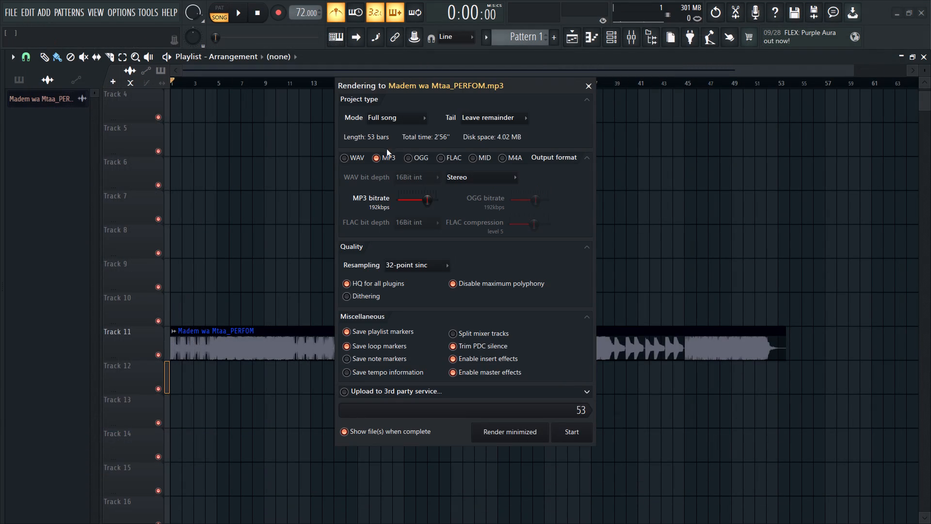
pyautogui.click(357, 157)
pyautogui.click(573, 439)
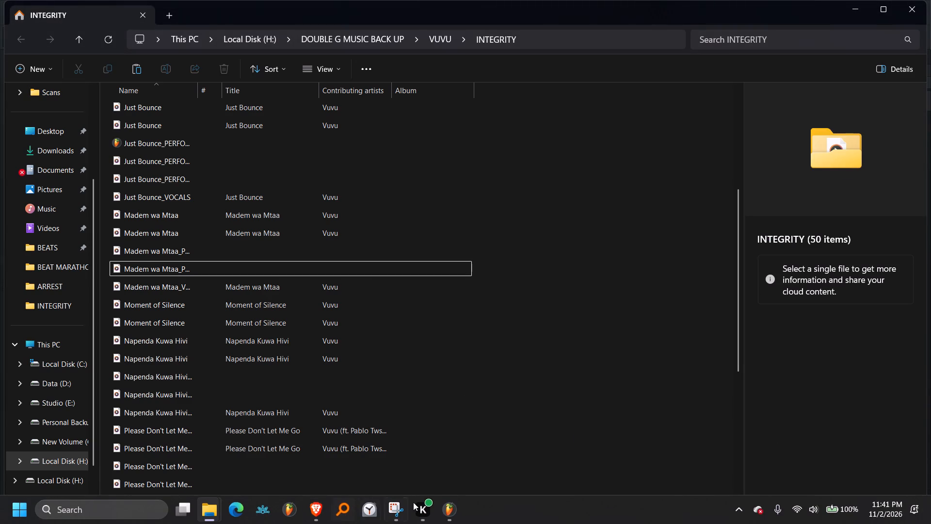
# Find the Hallo_PERF MP3 in the INTEGRITY folder and carry it over to the FL Studio playlist.
pyautogui.click(460, 508)
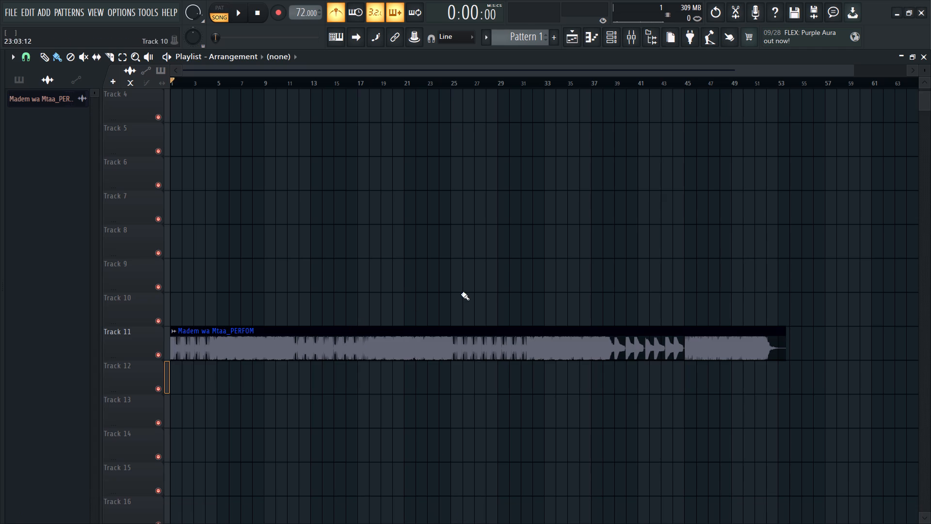
pyautogui.click(899, 15)
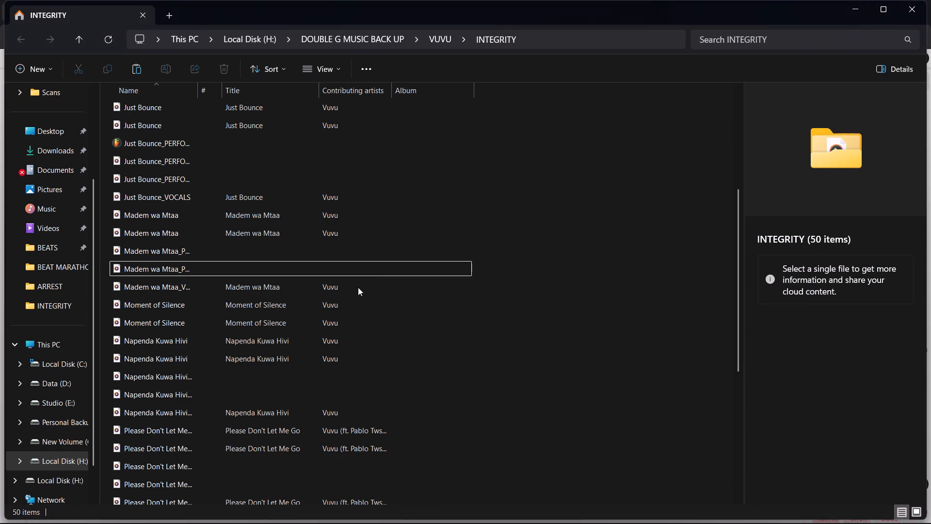
pyautogui.scroll(2, 110, 136)
pyautogui.scroll(3, 265, 177)
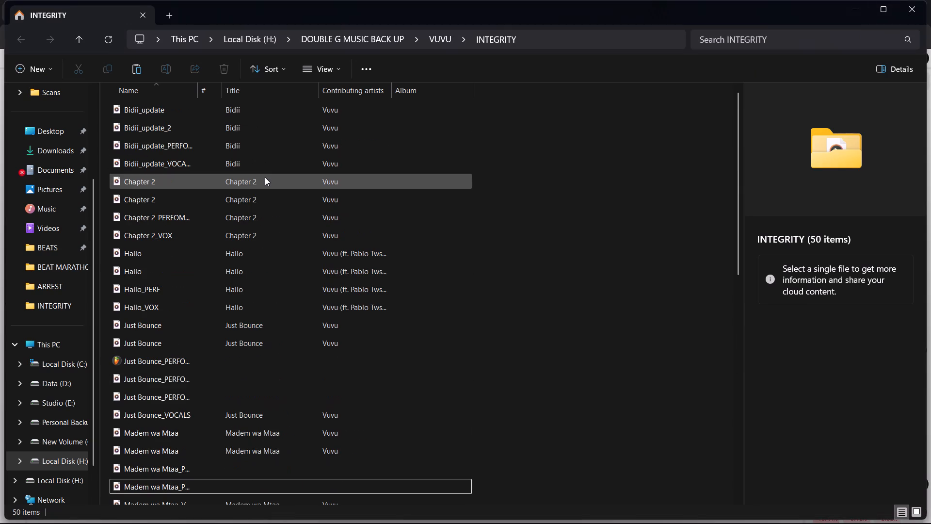
pyautogui.scroll(3, 265, 177)
pyautogui.scroll(-2, 237, 189)
pyautogui.scroll(3, 241, 182)
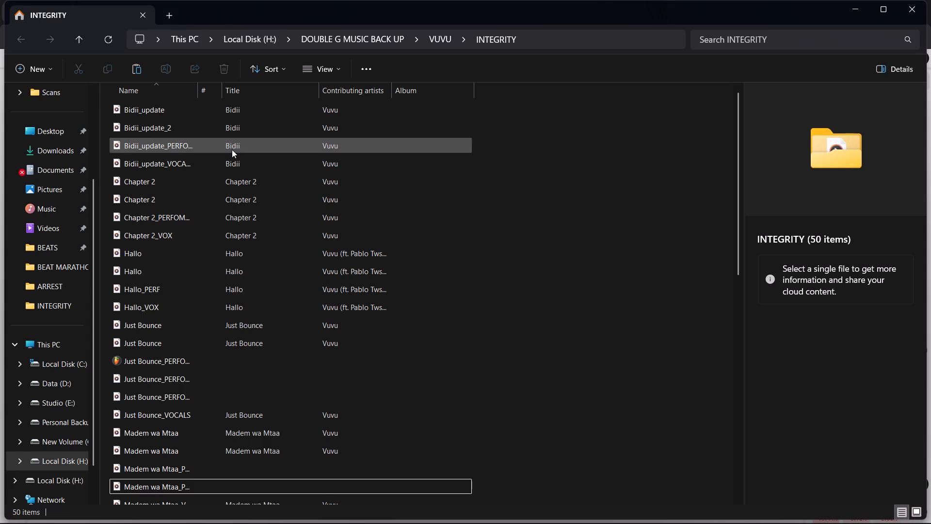
pyautogui.scroll(-3, 230, 169)
pyautogui.scroll(-8, 235, 216)
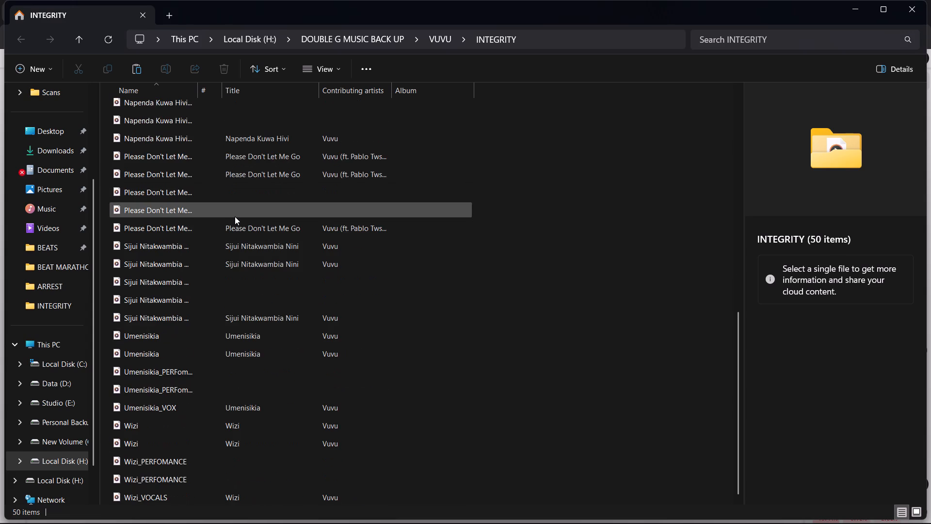
pyautogui.scroll(6, 235, 216)
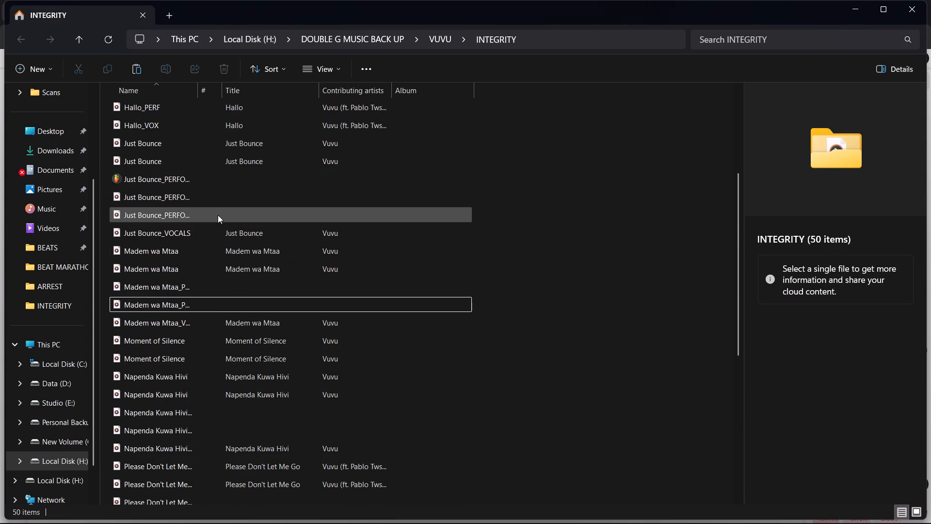
pyautogui.scroll(2, 218, 215)
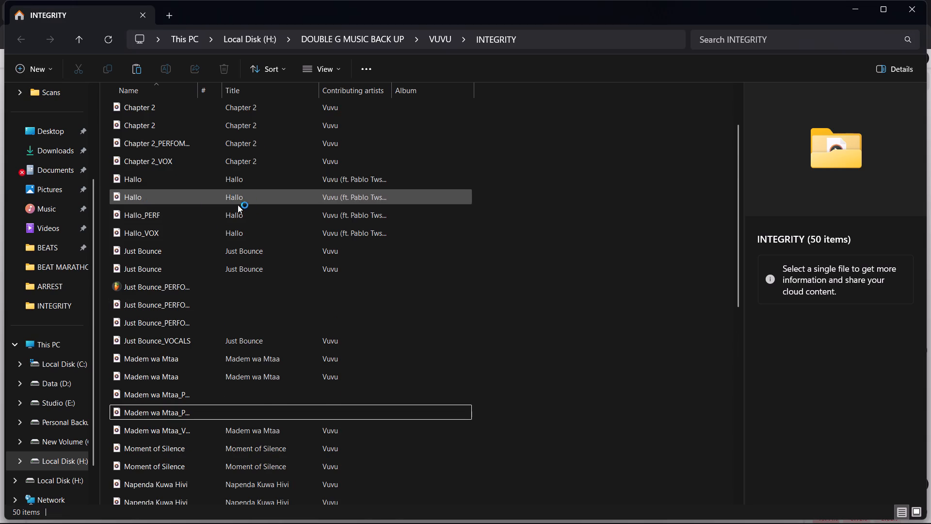
pyautogui.click(185, 216)
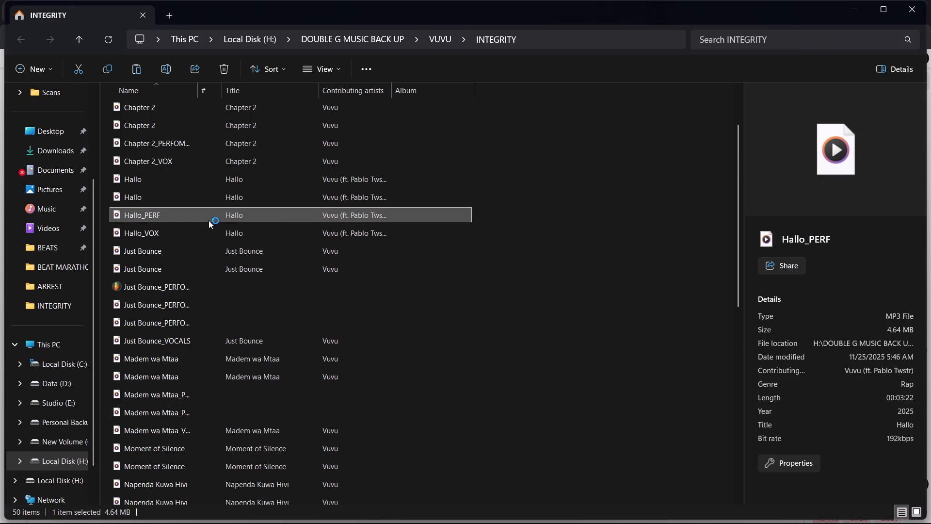
pyautogui.click(209, 216)
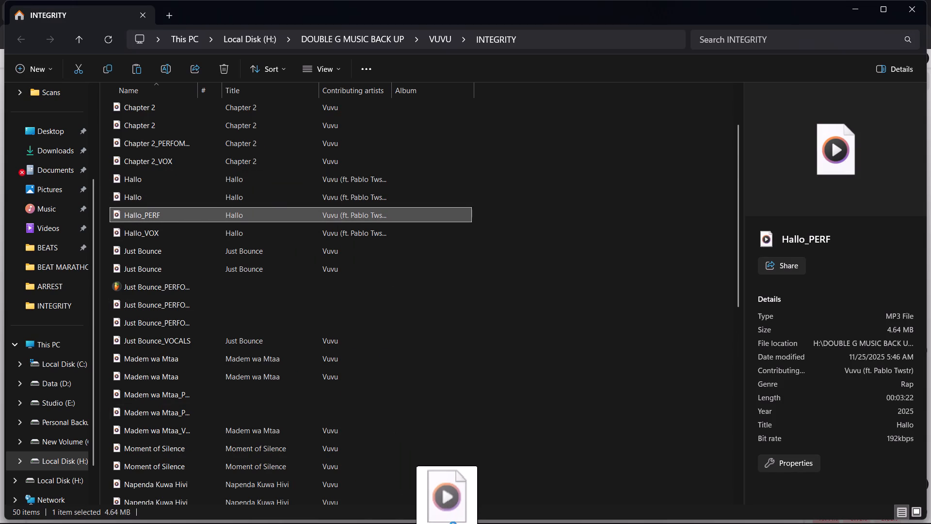
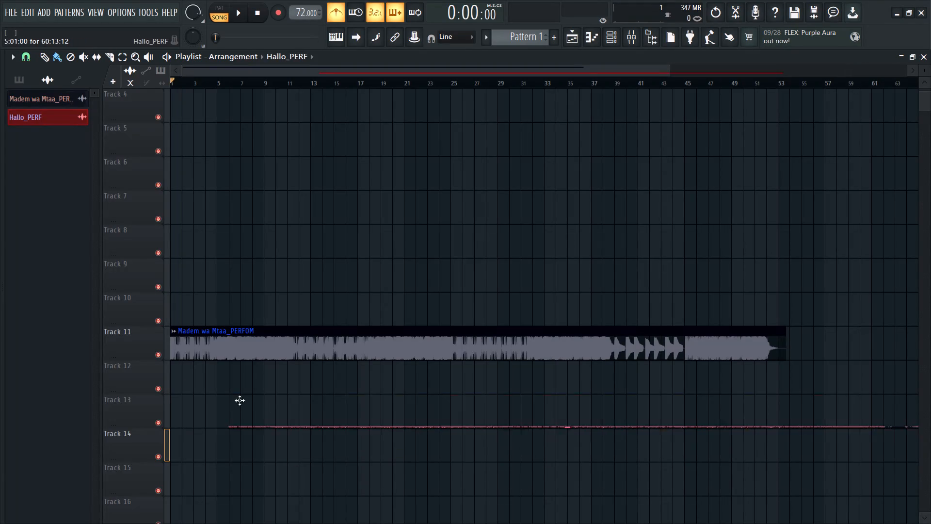
# Place the Hallo_PERF clip at the start of Track 13.
pyautogui.moveTo(240, 400); pyautogui.dragTo(172, 382)
# Delete the Madem wa Mtaa_PERFOM audio clip from the project.
pyautogui.click(203, 343)
pyautogui.rightClick(64, 97)
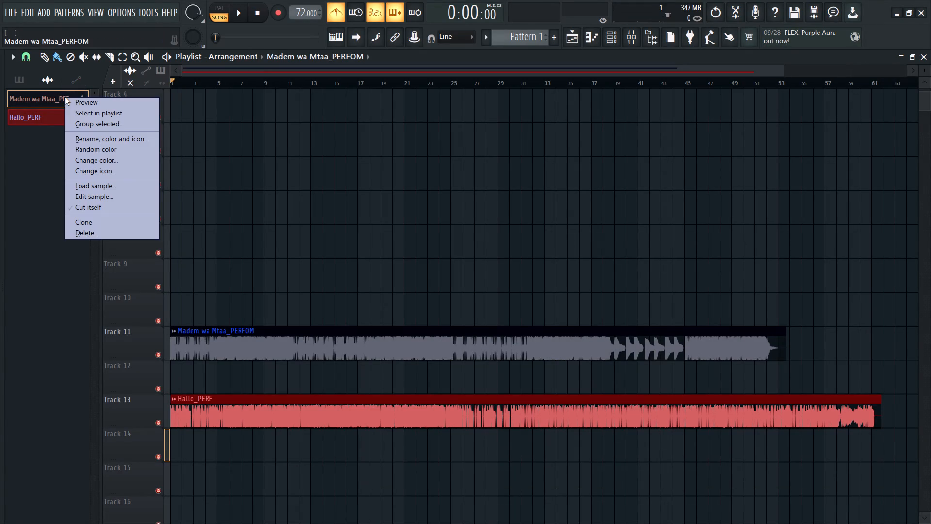
pyautogui.click(122, 242)
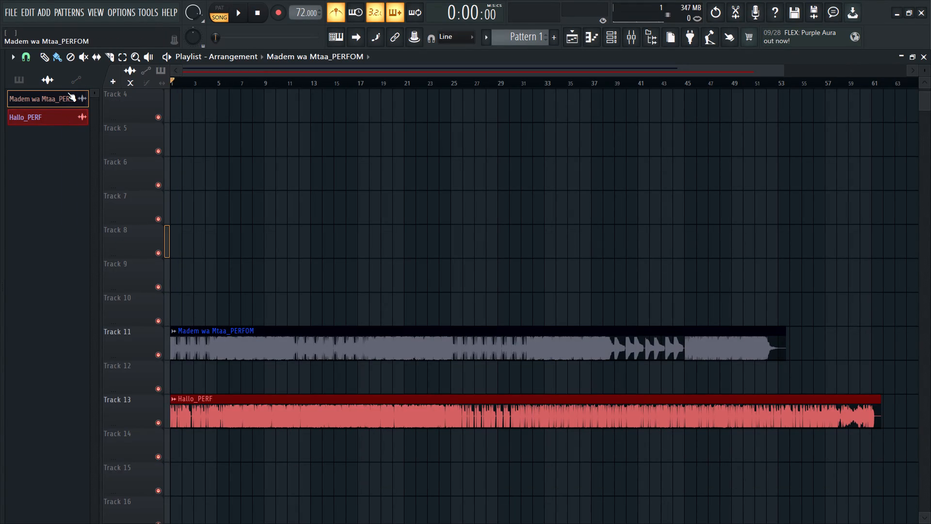
pyautogui.rightClick(65, 95)
pyautogui.click(125, 236)
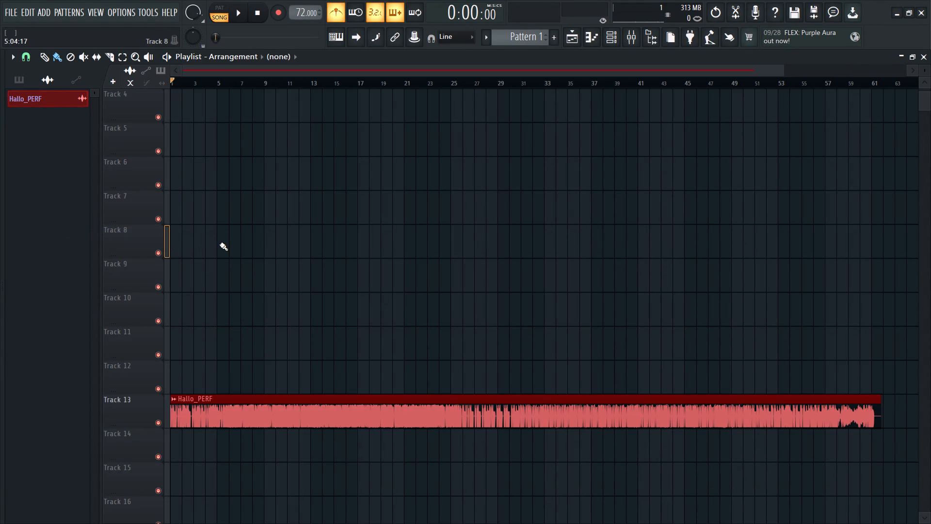
# Move the Hallo_PERF clip up to Track 12, keeping it at the start of the timeline.
pyautogui.moveTo(236, 421); pyautogui.dragTo(215, 362)
# Start song playback and turn off the metronome.
pyautogui.press('space')
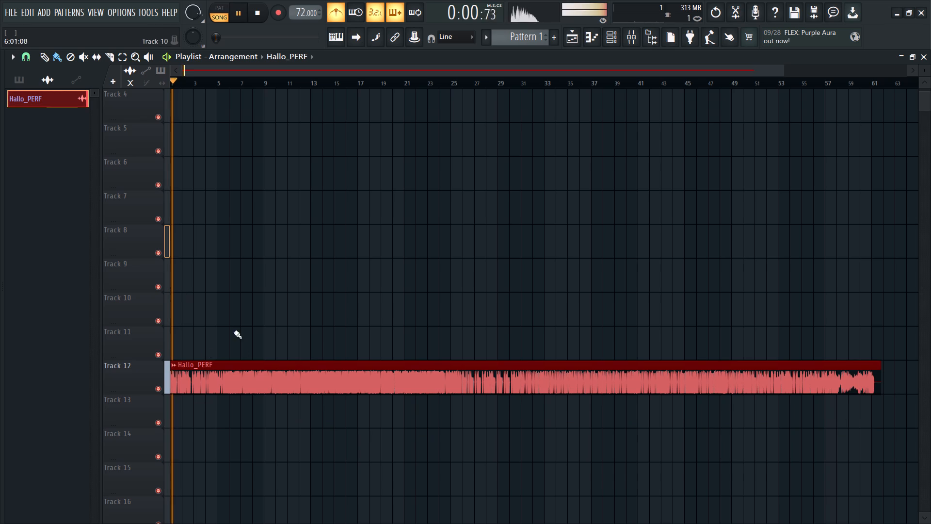
pyautogui.click(232, 384)
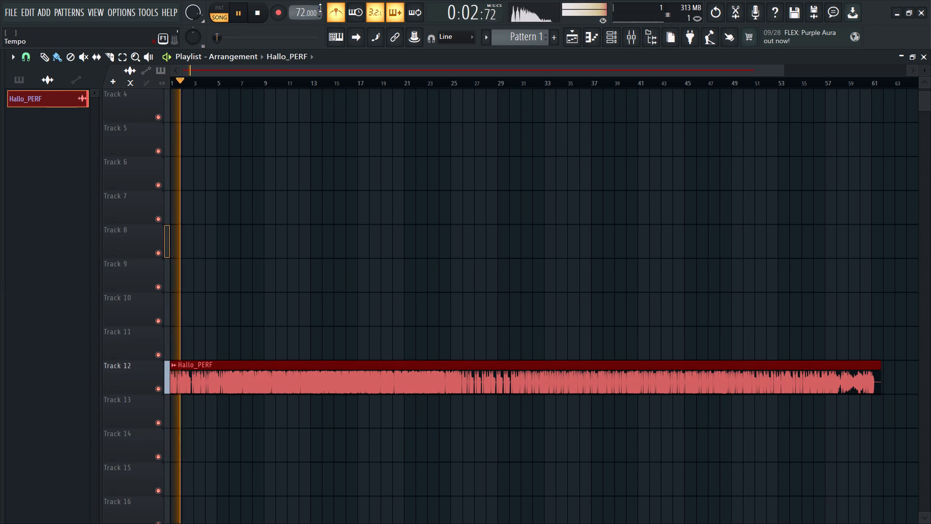
pyautogui.click(338, 16)
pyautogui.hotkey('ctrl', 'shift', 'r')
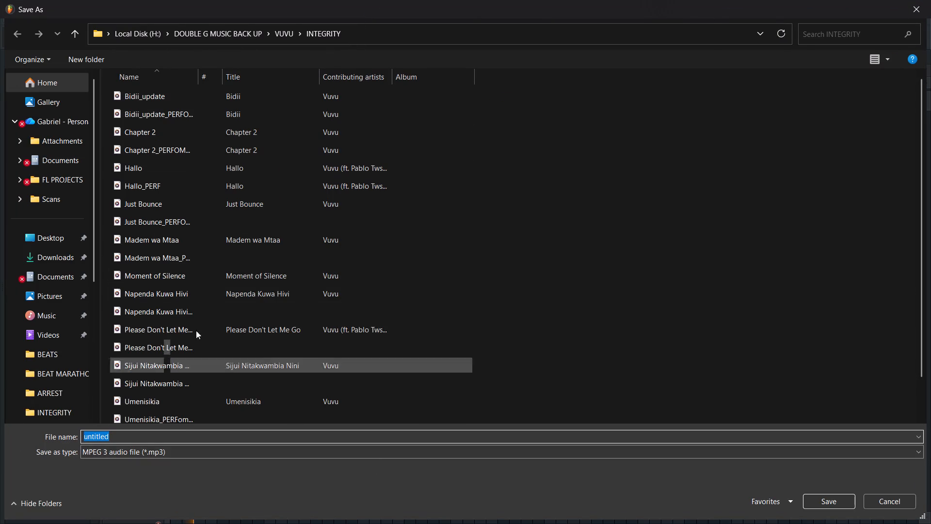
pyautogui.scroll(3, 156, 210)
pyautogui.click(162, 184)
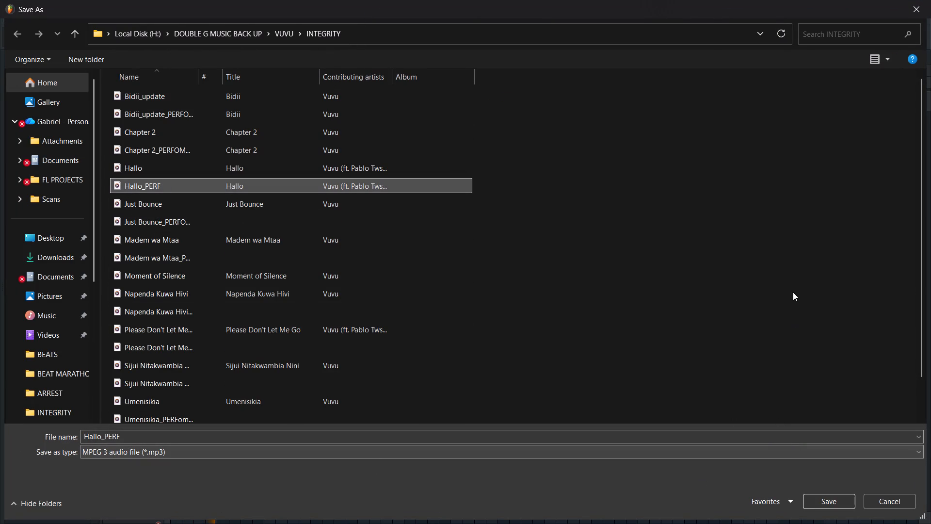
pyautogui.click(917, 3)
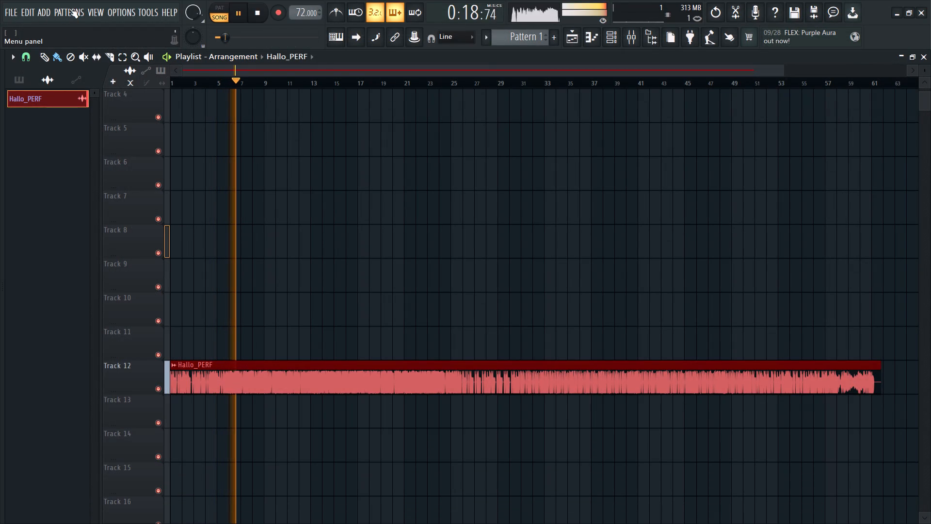
# Listen to the Hallo_PERF track at several points along the timeline, removing any stray clip copy placed on the way.
pyautogui.click(266, 82)
pyautogui.click(299, 85)
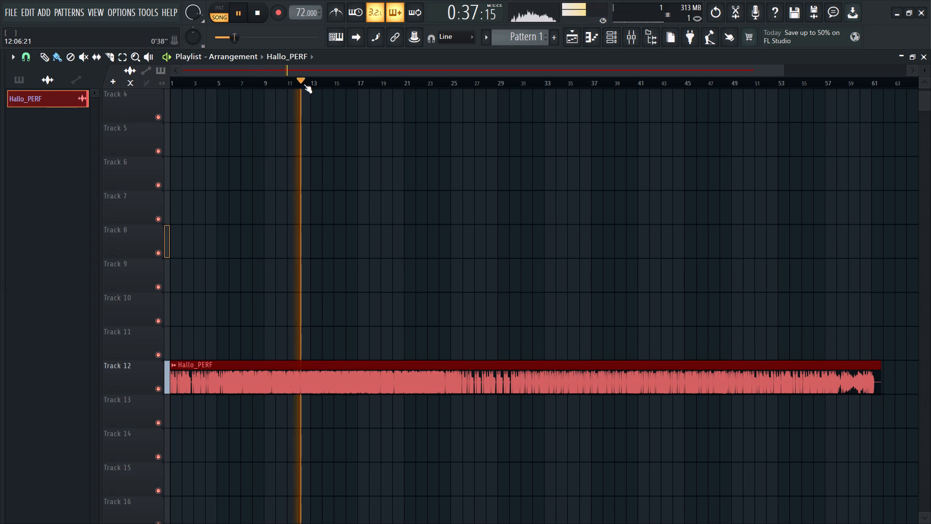
pyautogui.click(346, 90)
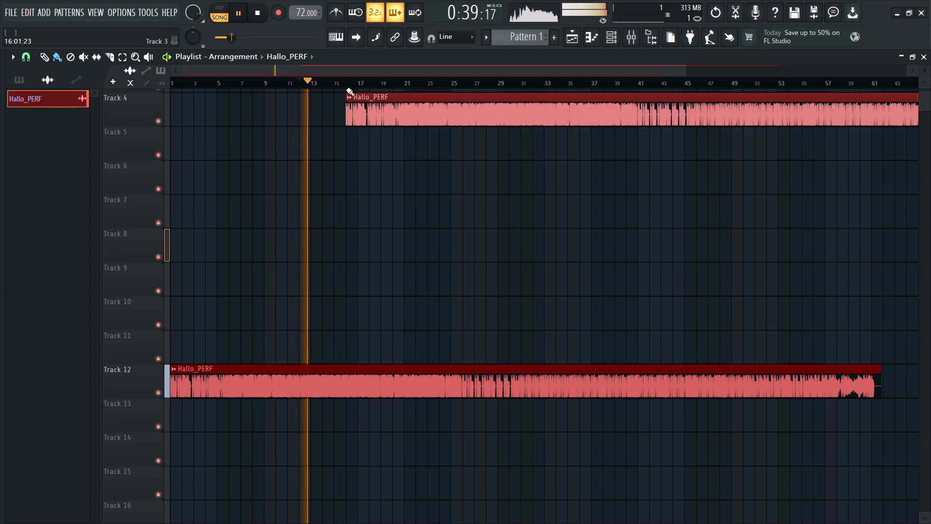
pyautogui.rightClick(372, 103)
pyautogui.click(335, 82)
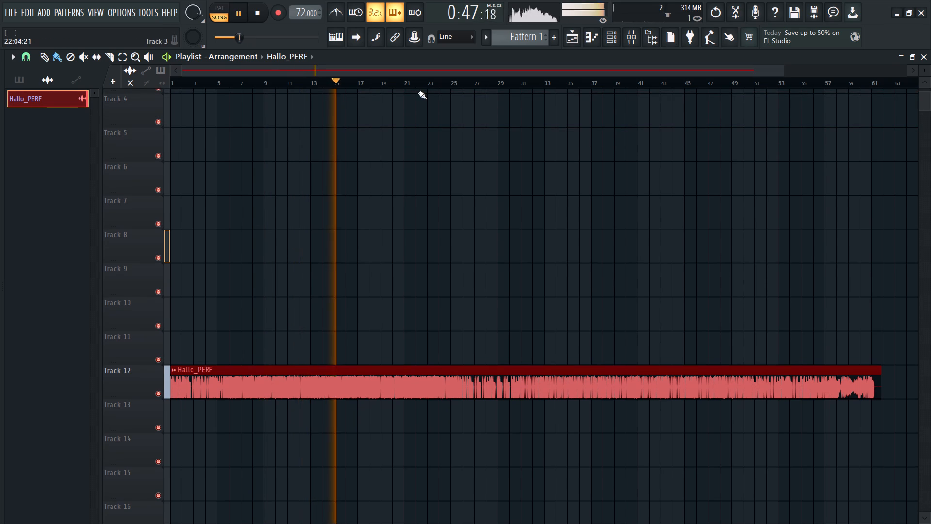
pyautogui.click(464, 80)
pyautogui.click(497, 83)
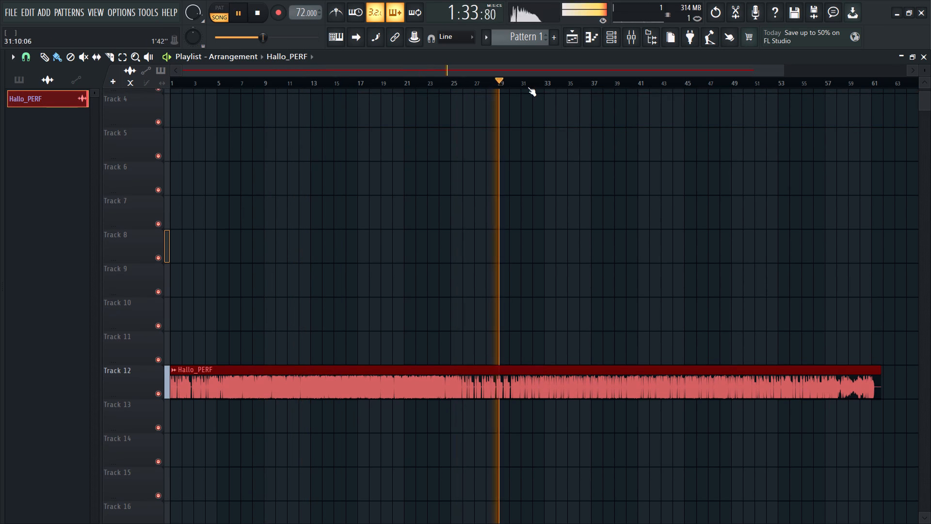
pyautogui.click(530, 87)
pyautogui.click(554, 86)
pyautogui.click(459, 84)
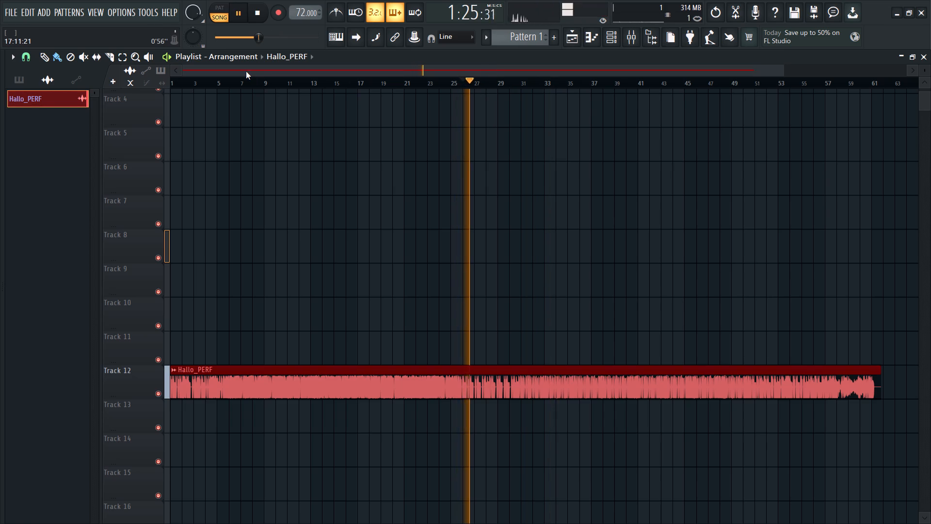
# Render the song to the INTEGRITY folder under the existing Hallo_PERF MP3's name, accepting replacement and enabling WAV output.
pyautogui.hotkey('ctrl', 'shift', 'r')
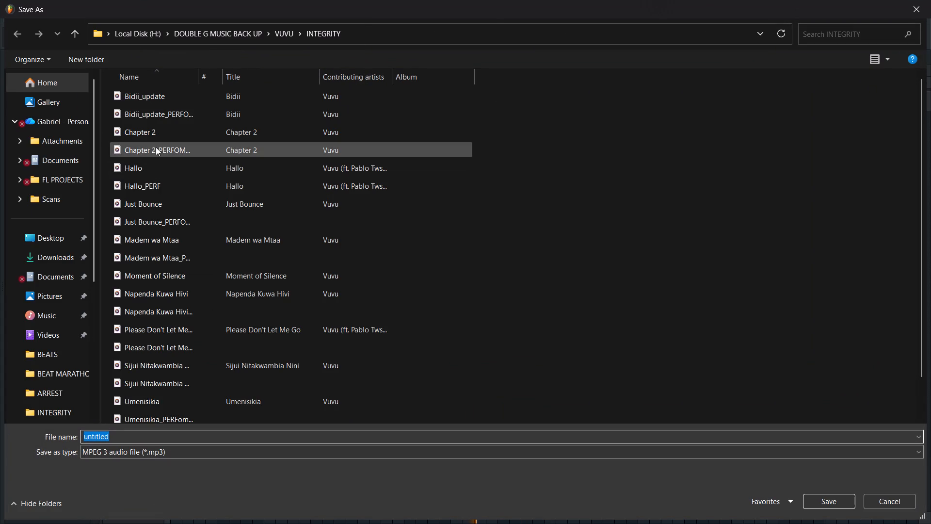
pyautogui.click(167, 181)
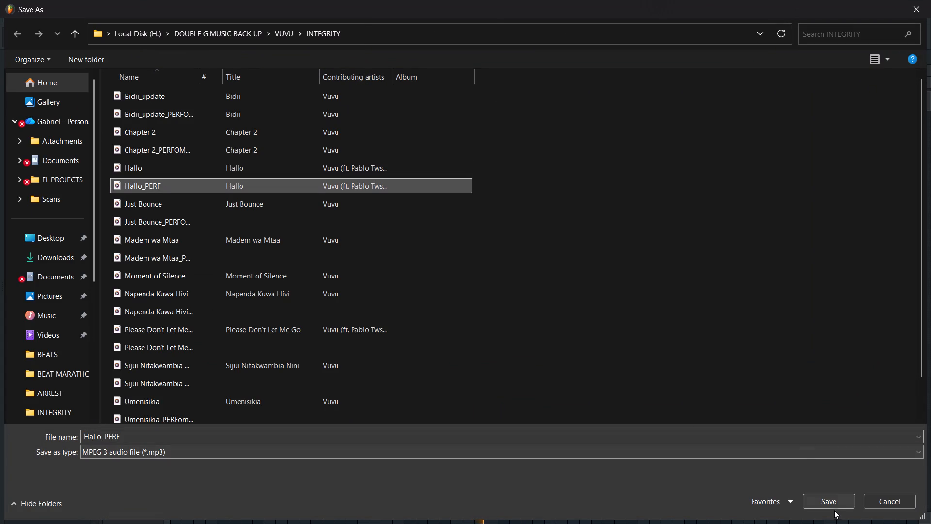
pyautogui.click(834, 510)
pyautogui.click(831, 507)
pyautogui.click(493, 269)
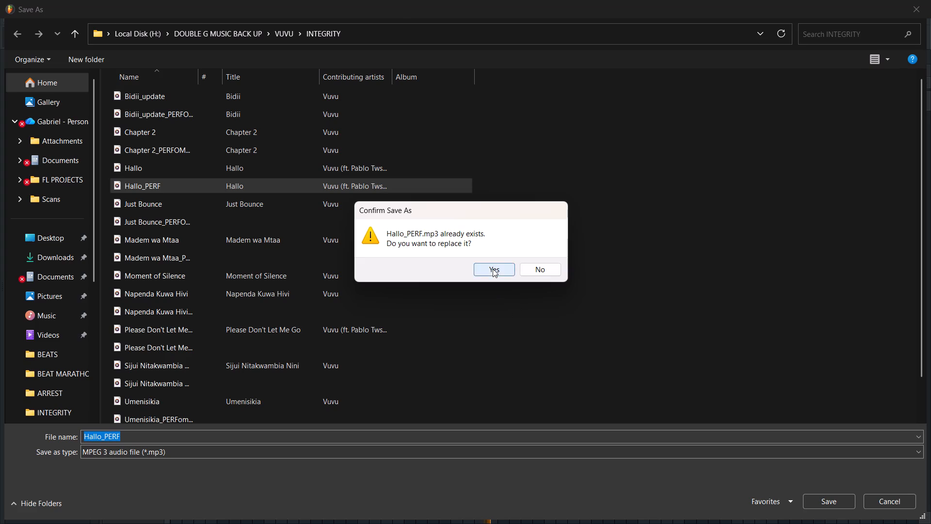
pyautogui.click(343, 157)
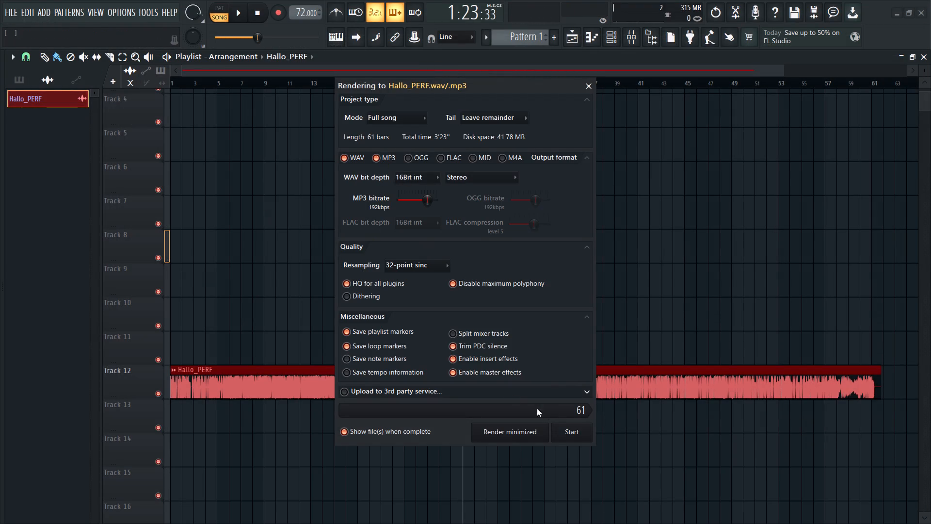
pyautogui.click(572, 441)
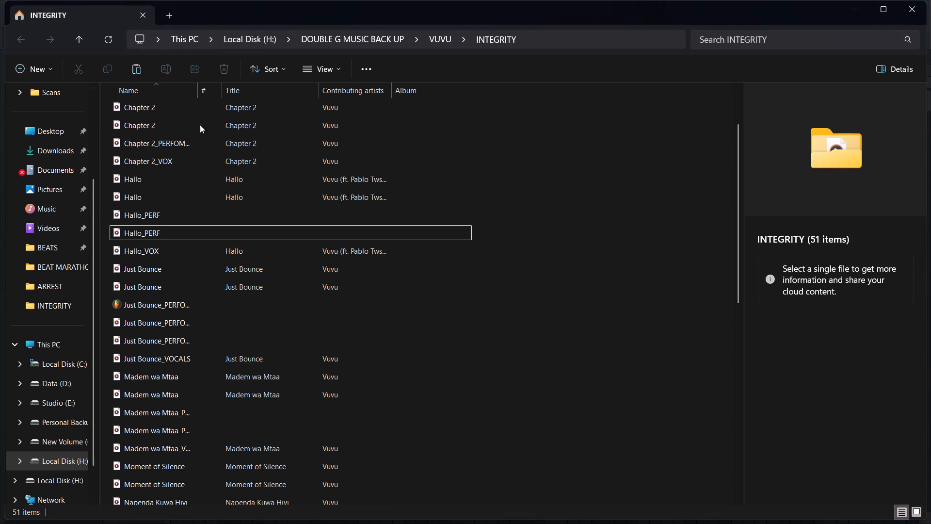
# Find the Chapter 2_PERFOMANCE MP3 in the INTEGRITY folder and place it at the start of Track 13 in FL Studio.
pyautogui.scroll(2, 178, 176)
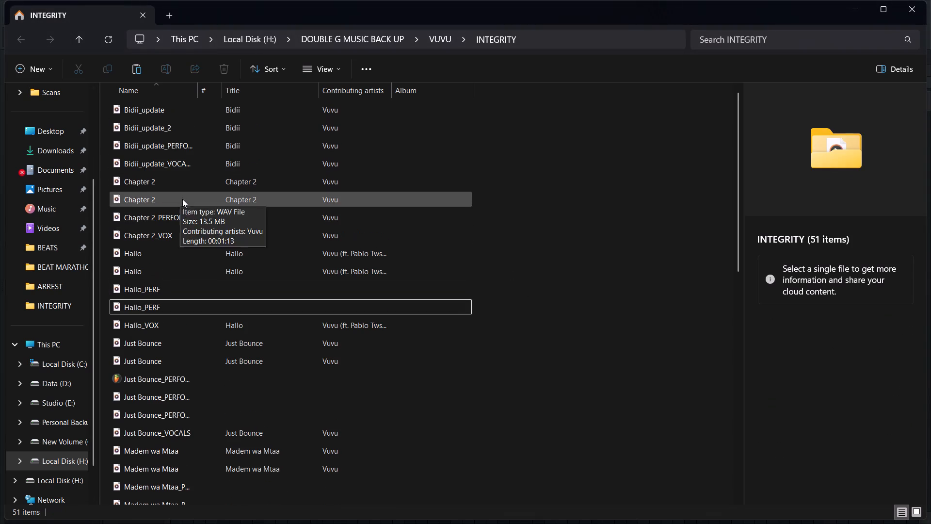
pyautogui.click(166, 220)
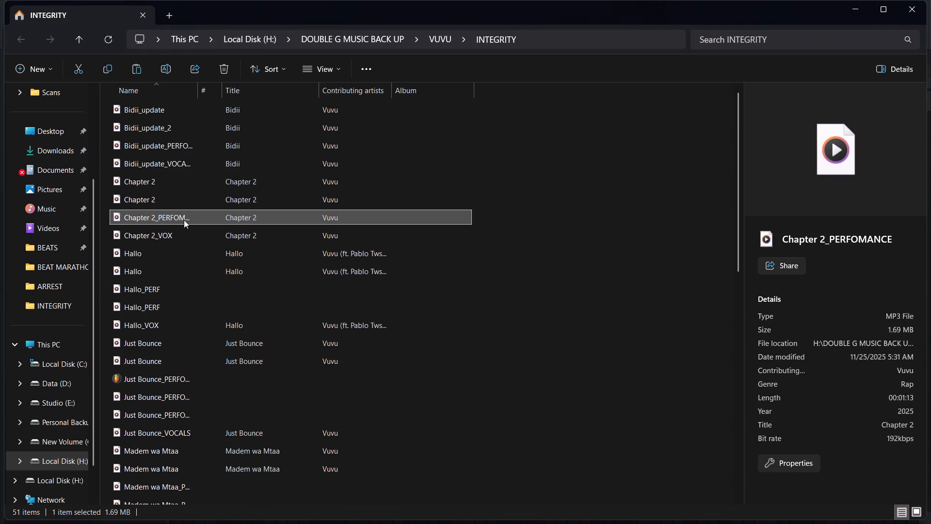
pyautogui.moveTo(177, 216); pyautogui.dragTo(366, 508)
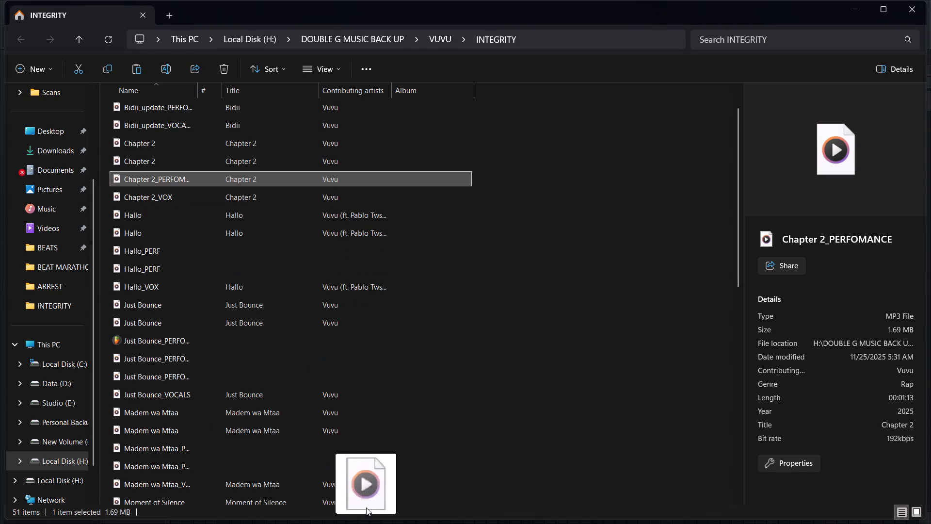
pyautogui.moveTo(366, 508); pyautogui.dragTo(470, 502)
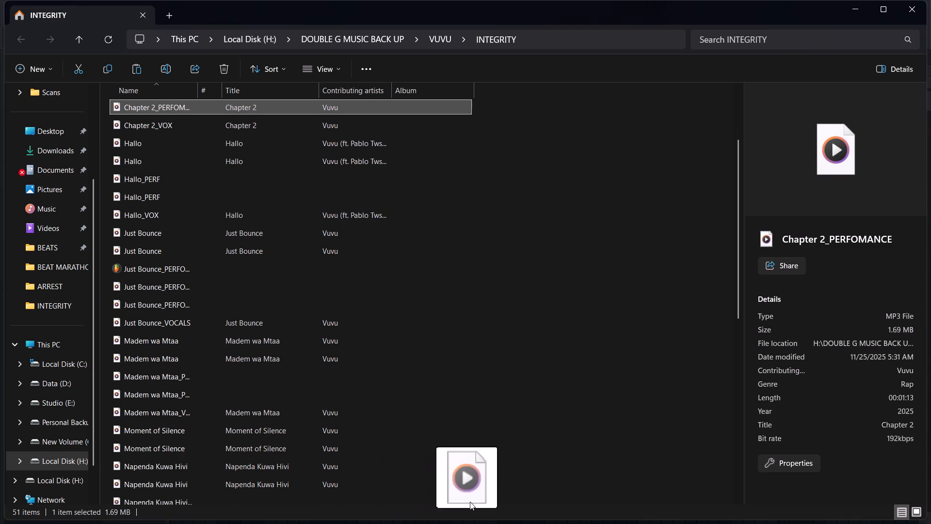
pyautogui.moveTo(470, 502); pyautogui.dragTo(465, 516)
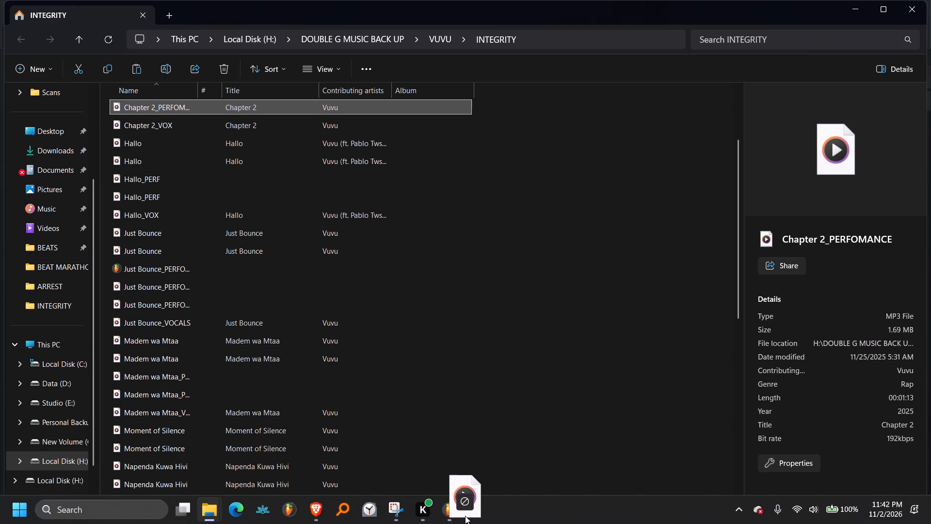
pyautogui.moveTo(465, 516); pyautogui.dragTo(312, 429)
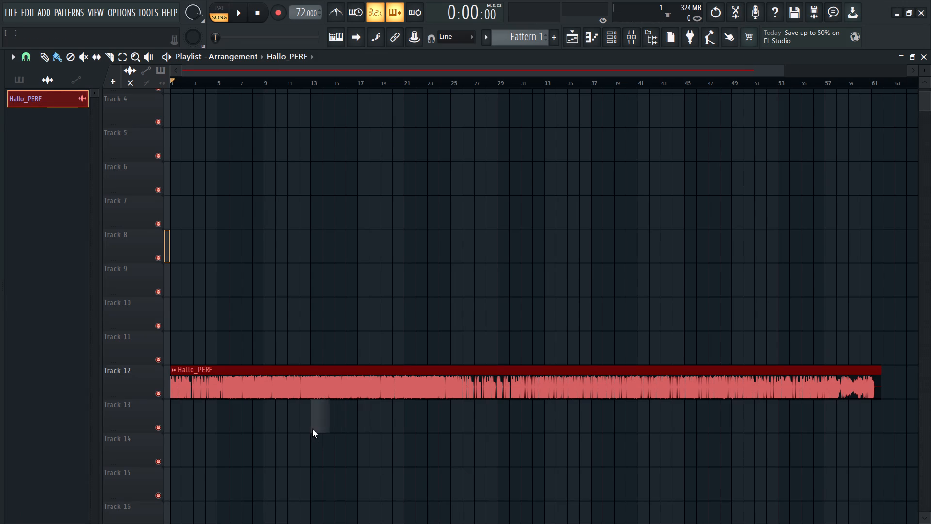
pyautogui.moveTo(368, 423); pyautogui.dragTo(111, 402)
# Remove the Hallo_PERF clip from Track 12 and delete it from the project, with the song playing.
pyautogui.rightClick(245, 381)
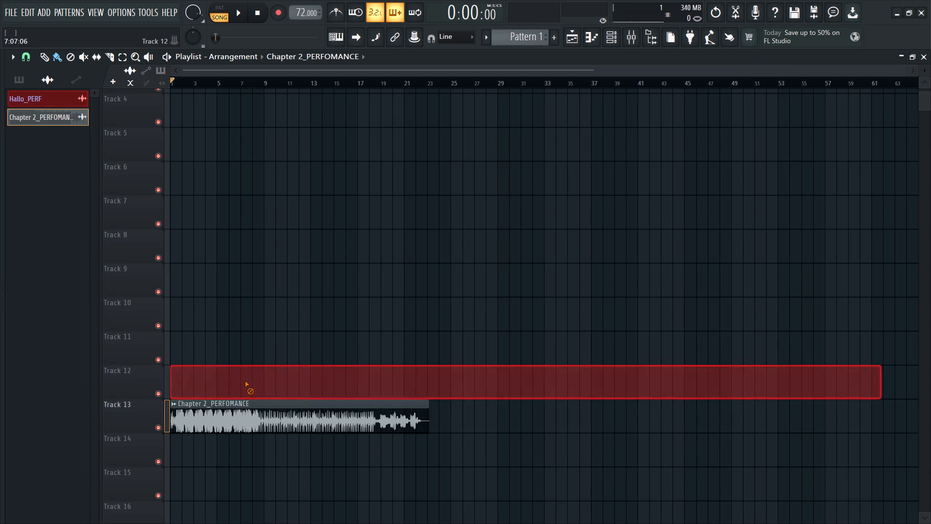
pyautogui.press('space')
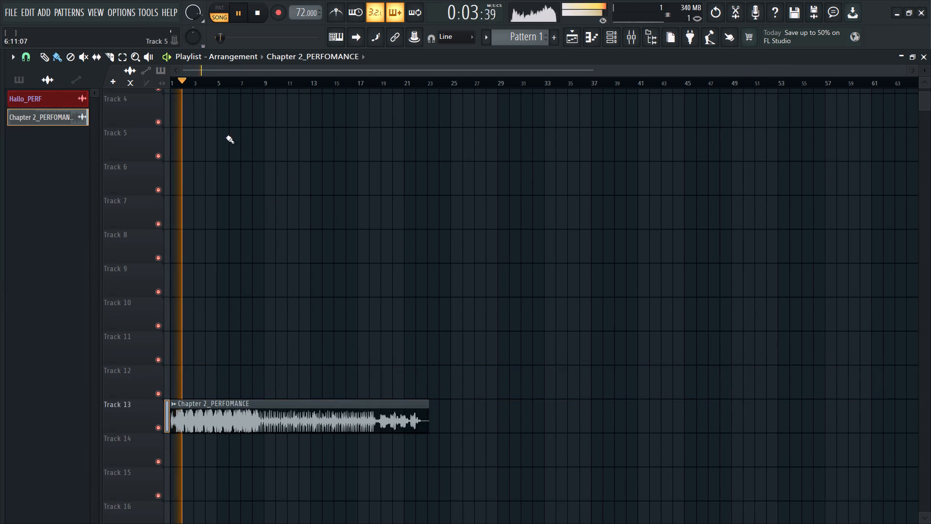
pyautogui.click(36, 93)
pyautogui.rightClick(36, 94)
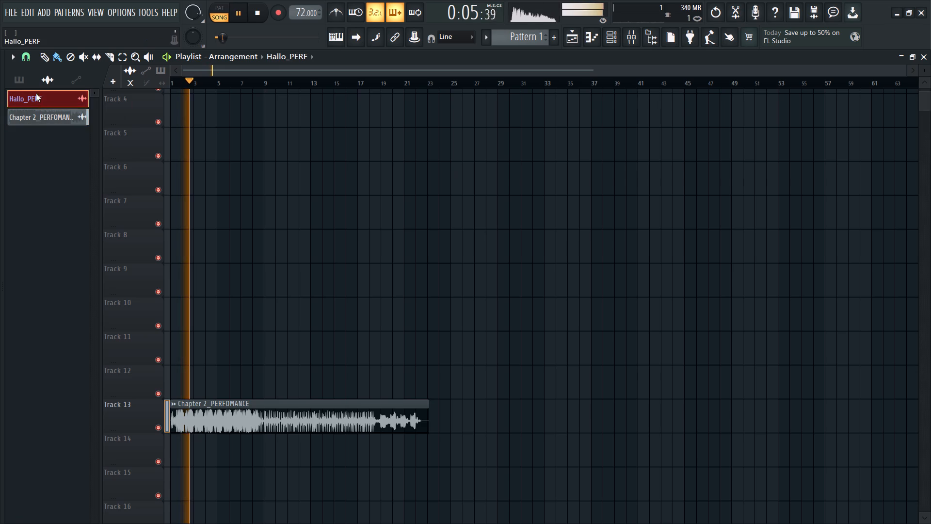
pyautogui.click(99, 229)
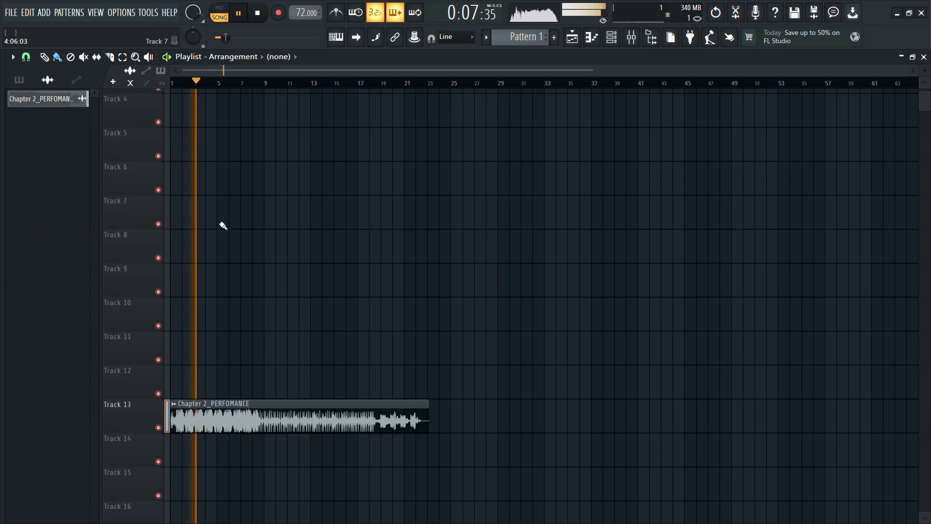
# Render the song to the INTEGRITY folder under the existing Chapter 2_PERFOMANCE MP3's name, accepting replacement and enabling WAV output.
pyautogui.hotkey('ctrl', 'shift', 'r')
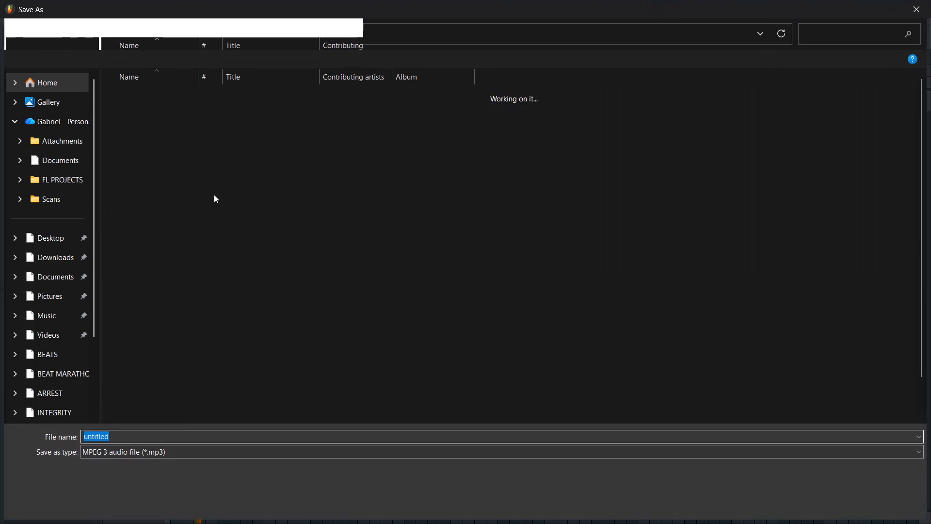
pyautogui.scroll(2, 192, 163)
pyautogui.click(182, 147)
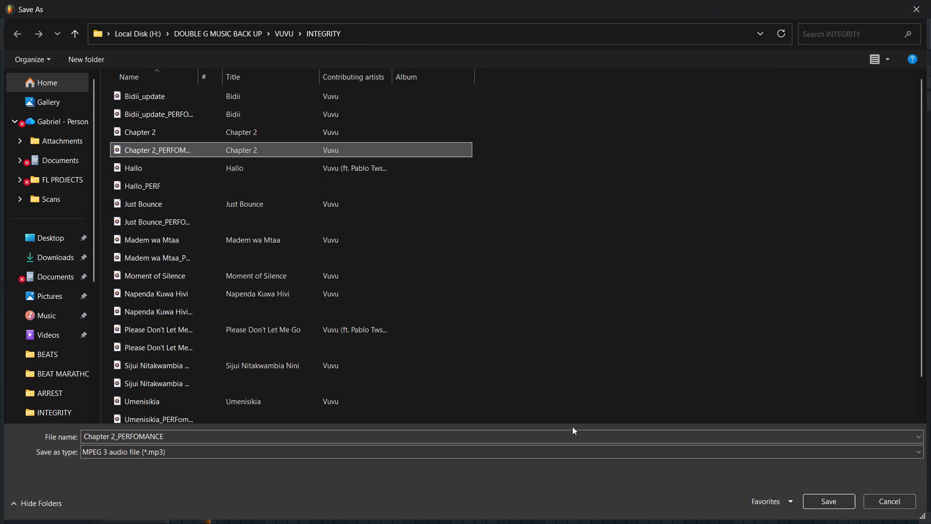
pyautogui.click(806, 501)
pyautogui.click(478, 259)
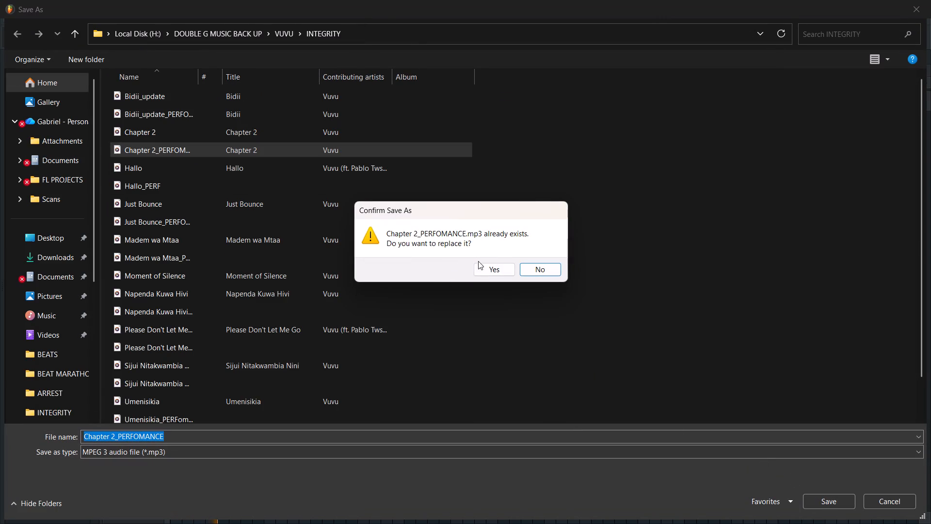
pyautogui.click(482, 274)
pyautogui.click(344, 156)
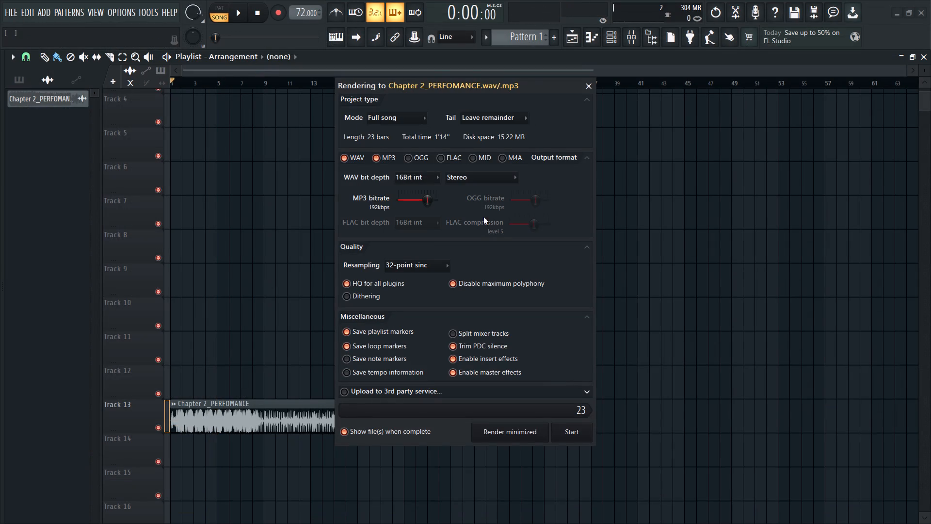
pyautogui.click(580, 429)
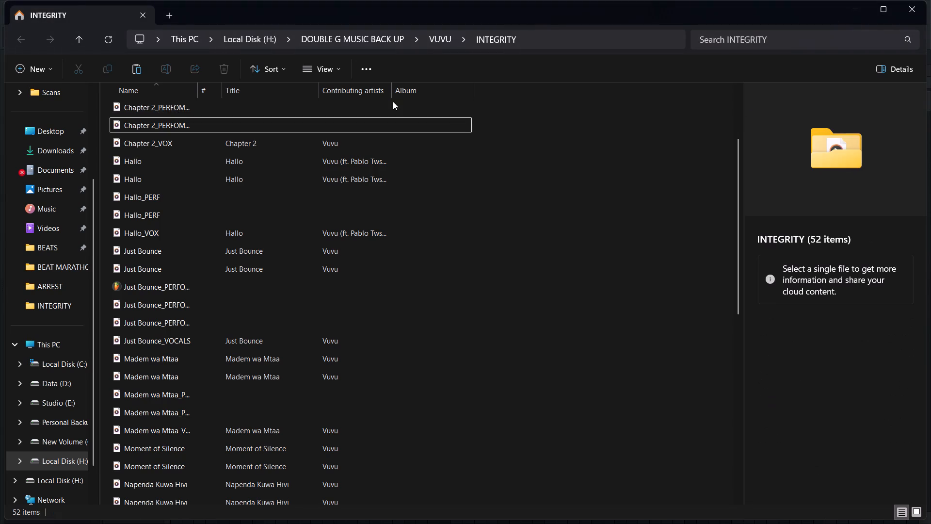
# Find the Bidii_update_PERFOMANCE MP3 in the INTEGRITY folder and place it at the start of Track 10 in FL Studio.
pyautogui.scroll(3, 235, 153)
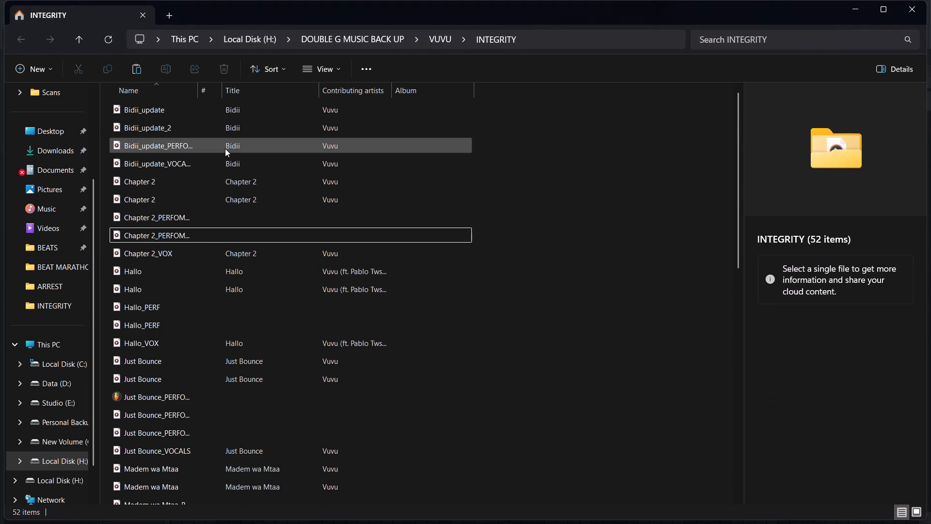
pyautogui.click(225, 148)
pyautogui.moveTo(179, 146); pyautogui.dragTo(464, 414)
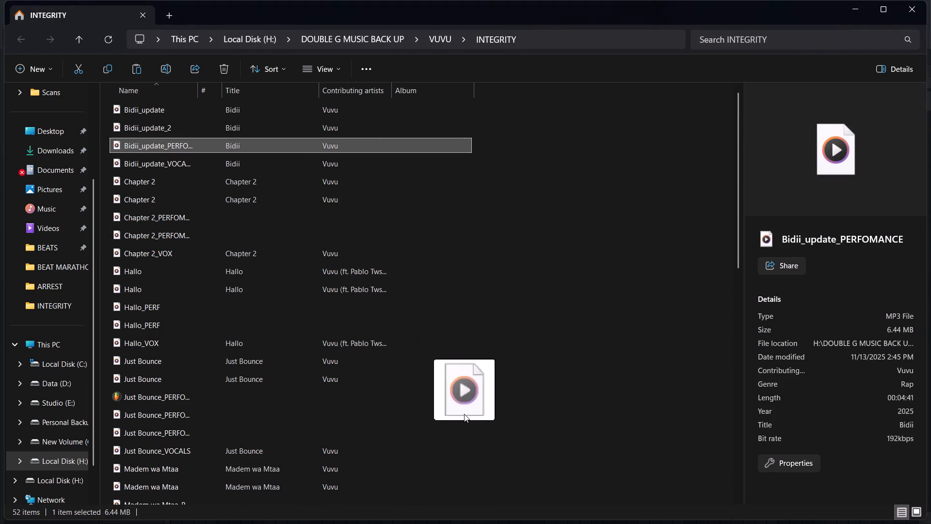
pyautogui.moveTo(464, 414); pyautogui.dragTo(399, 303)
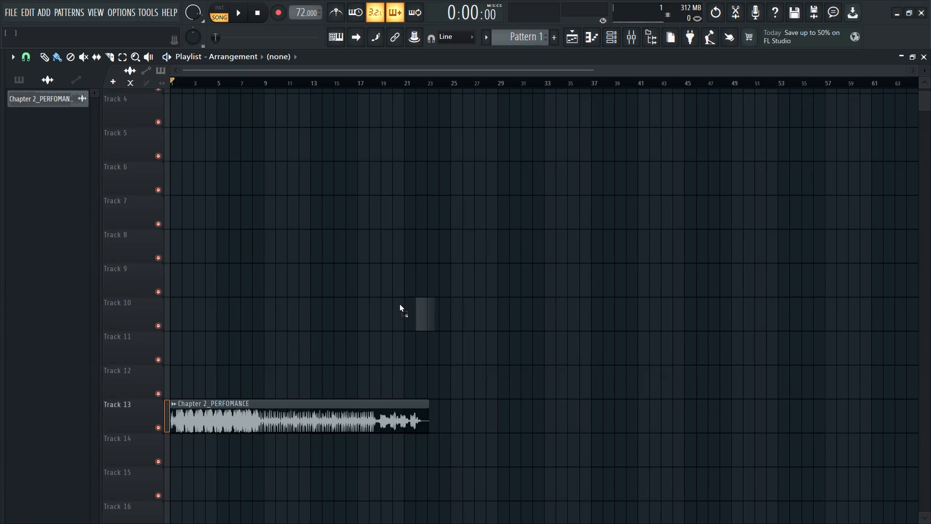
pyautogui.moveTo(399, 303); pyautogui.dragTo(398, 302)
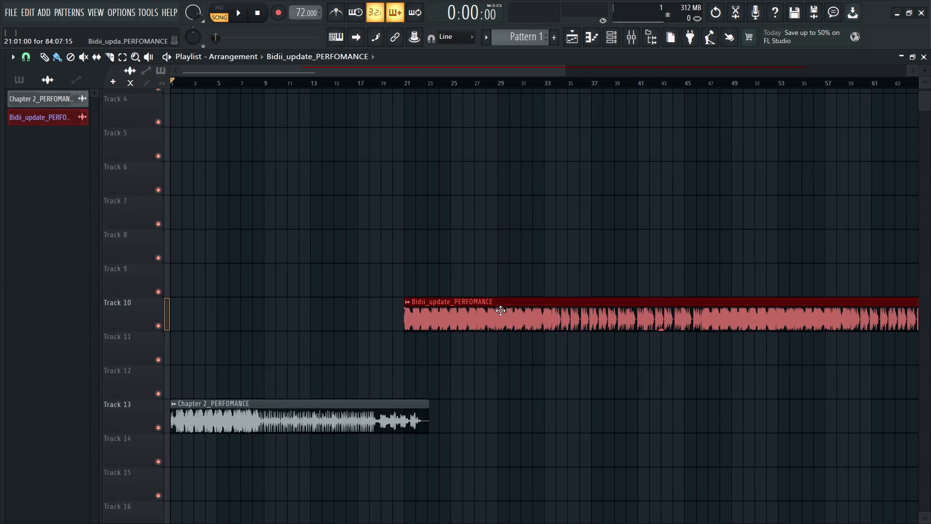
pyautogui.moveTo(514, 313); pyautogui.dragTo(235, 328)
# Delete the Chapter 2_PERFOMANCE audio clip on Track 13 from the project.
pyautogui.click(300, 426)
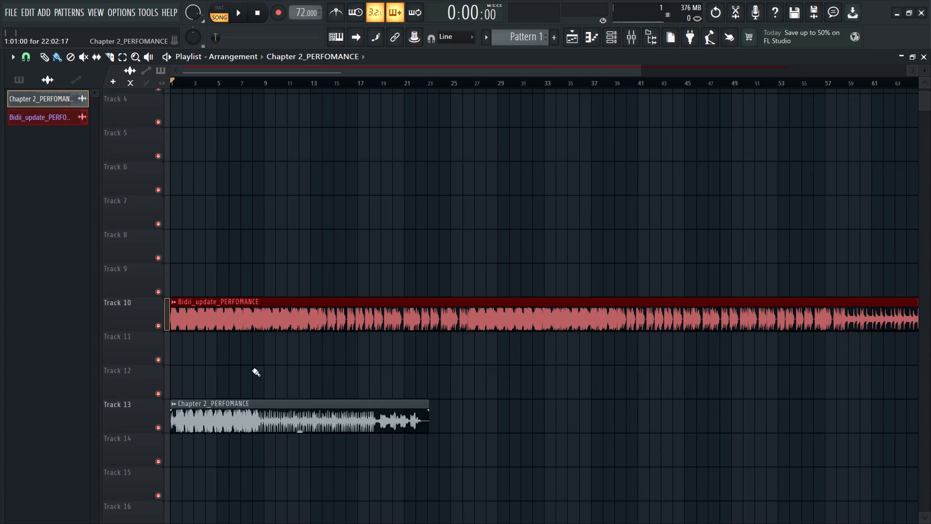
pyautogui.rightClick(57, 91)
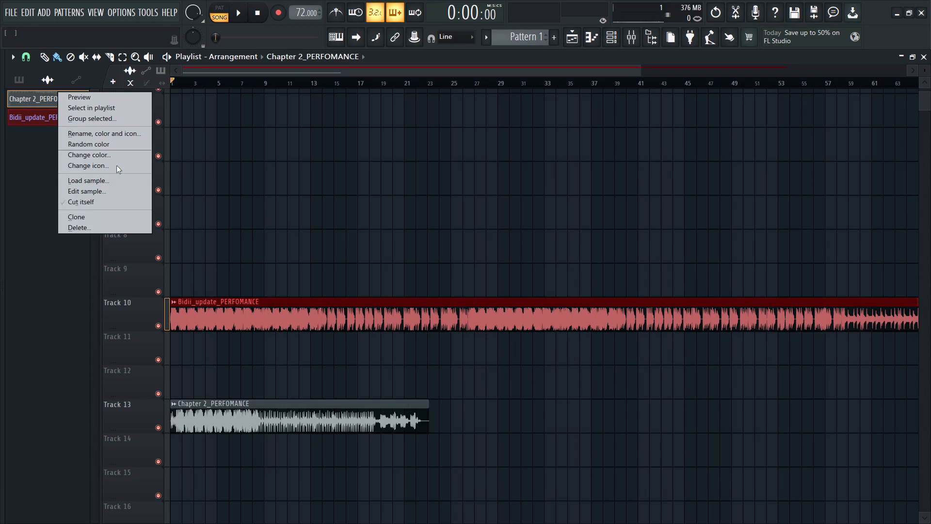
pyautogui.click(119, 229)
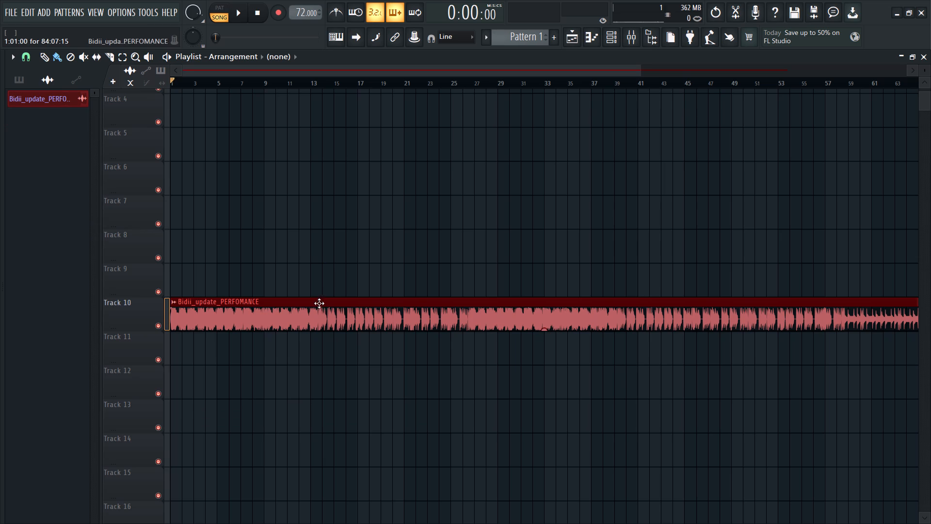
# Play the song and spot-check the Bidii_update_PERFOMANCE audio by jumping between positions around bars 9 and 13.
pyautogui.press('space')
pyautogui.keyDown('ctrl'); pyautogui.scroll(-4, 241, 296); pyautogui.keyUp('ctrl')
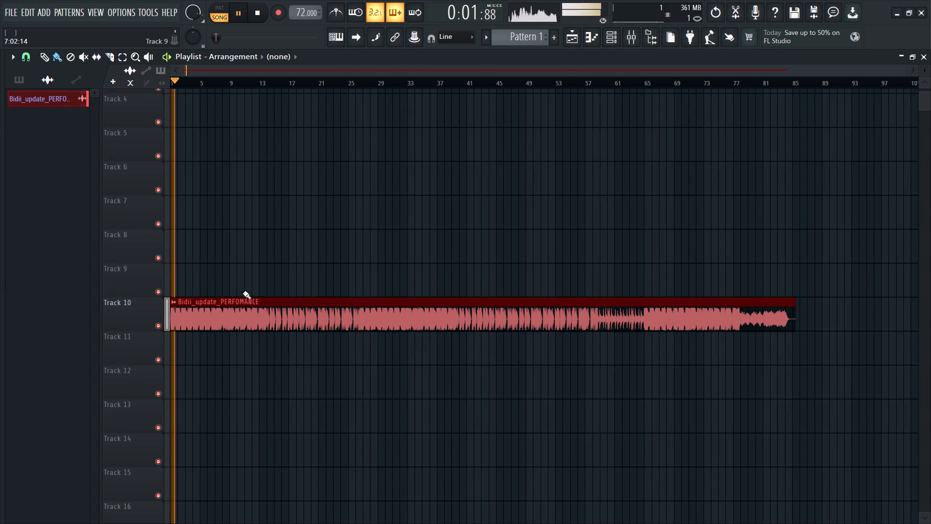
pyautogui.click(231, 79)
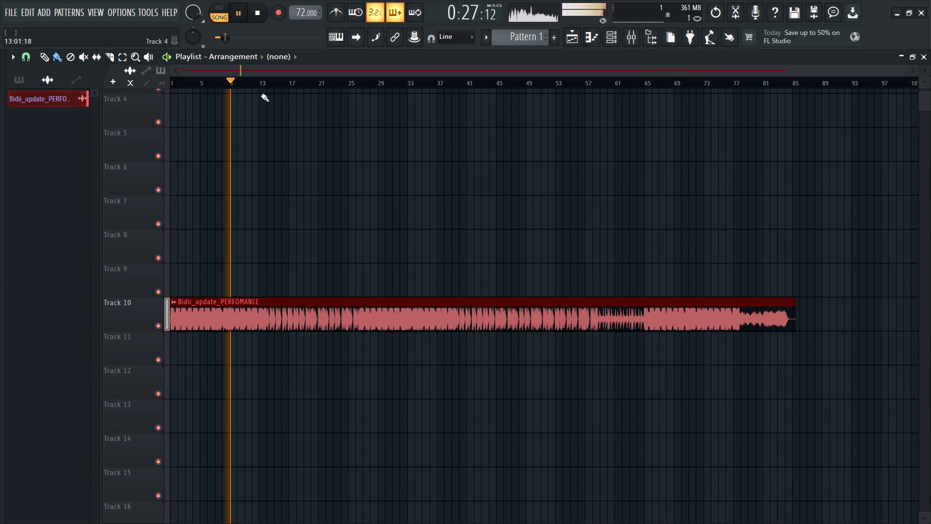
pyautogui.click(265, 85)
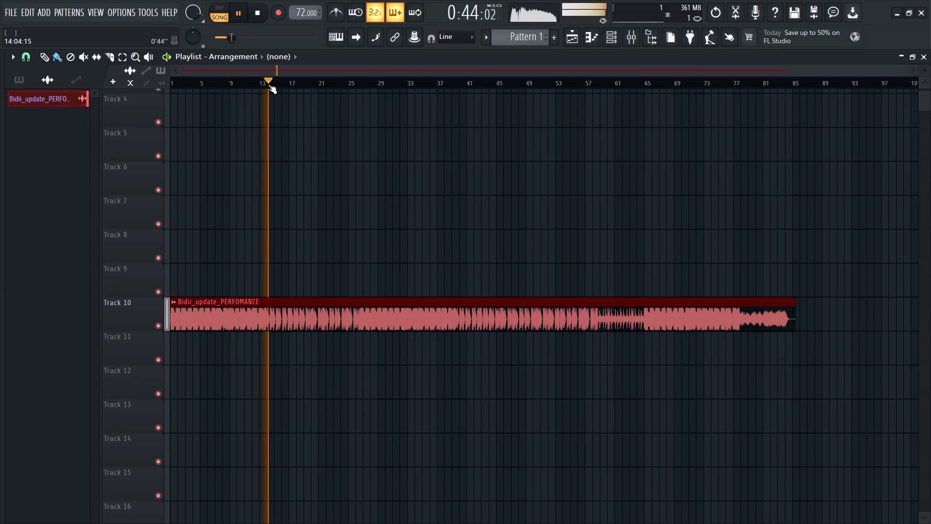
pyautogui.click(258, 86)
pyautogui.click(228, 82)
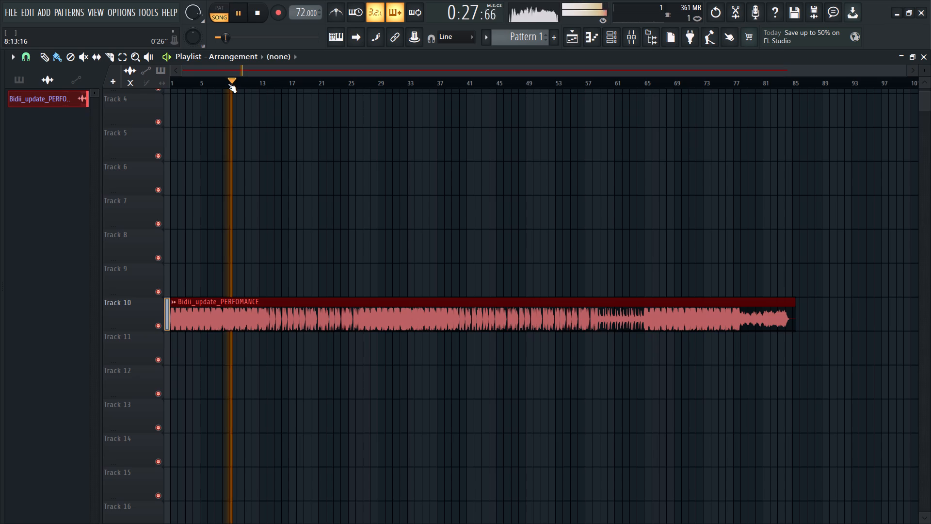
# Export the song to the INTEGRITY folder, choosing the existing Bidii_update_PERFOMANCE MP3's name for the render.
pyautogui.hotkey('ctrl', 'shift', 'r')
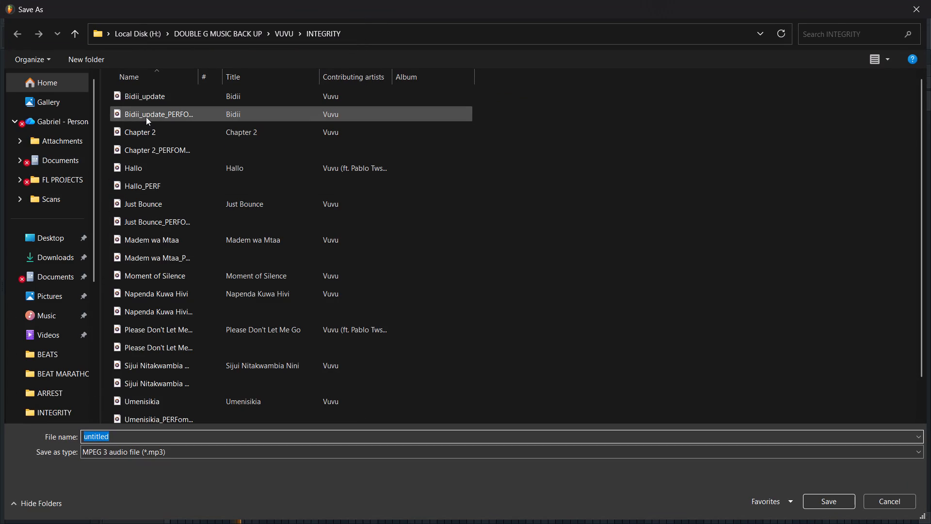
pyautogui.click(148, 116)
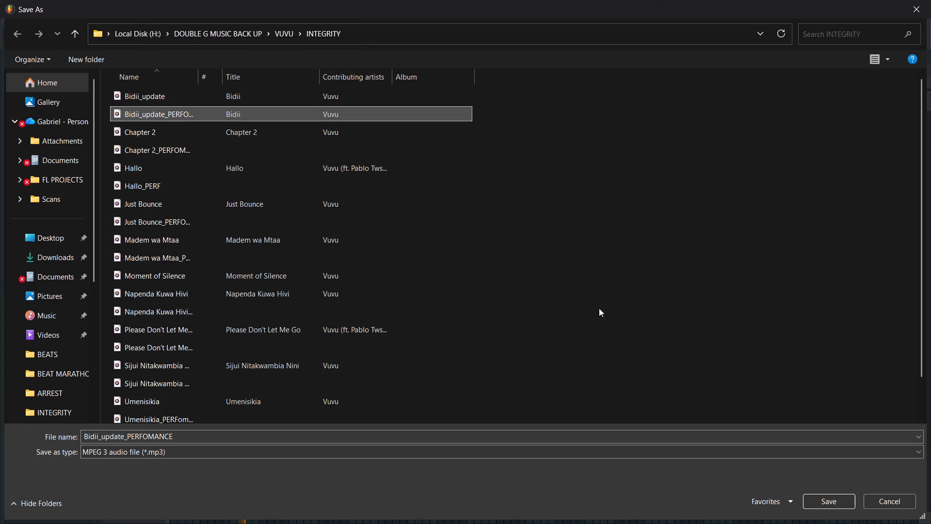
# Replace the existing Bidii_update_PERFOMANCE MP3 and render the full song minimized in both WAV and MP3 formats.
pyautogui.click(820, 502)
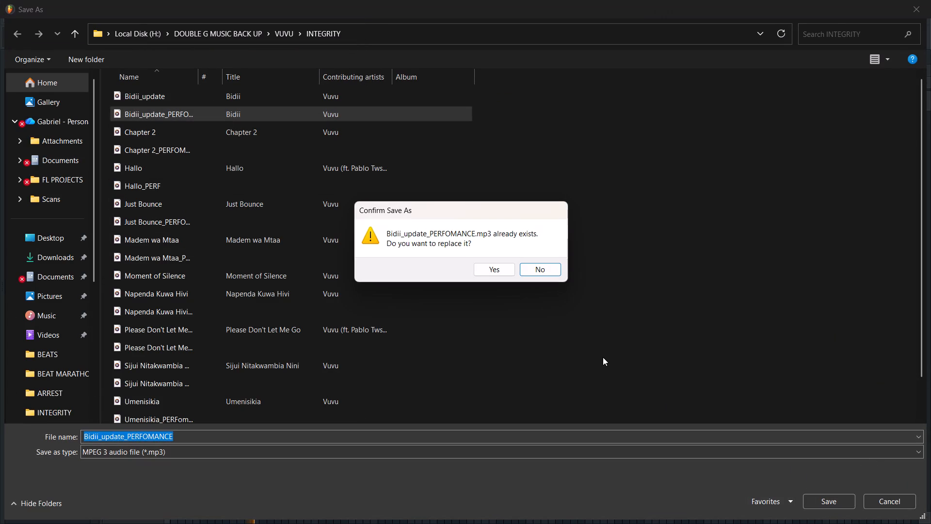
pyautogui.click(496, 265)
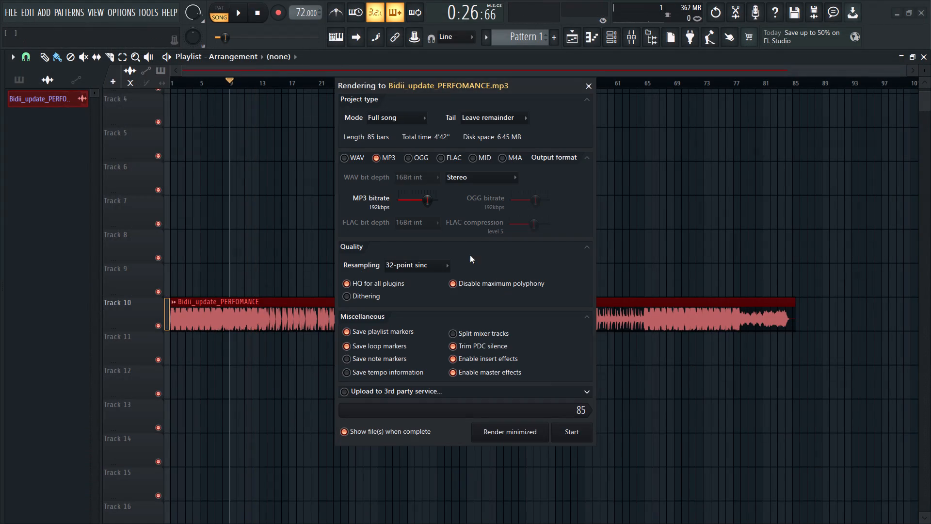
pyautogui.click(346, 156)
pyautogui.click(578, 426)
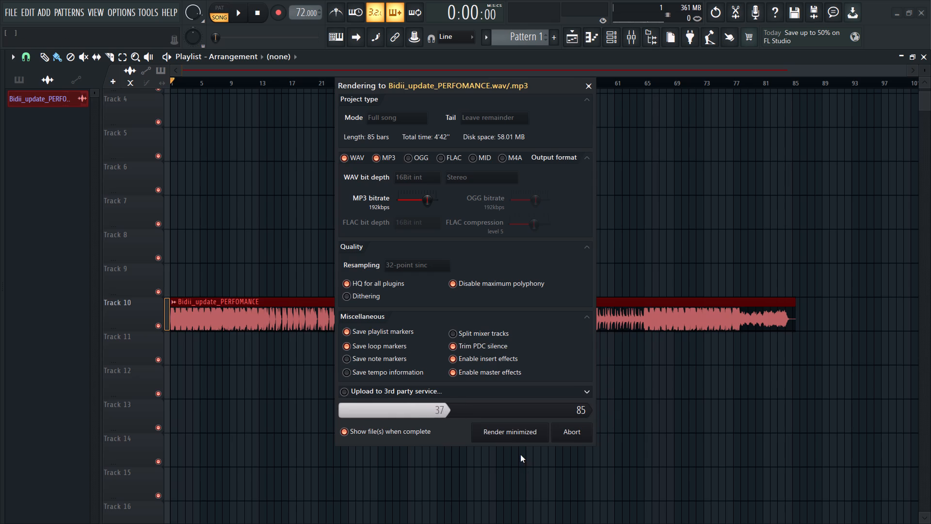